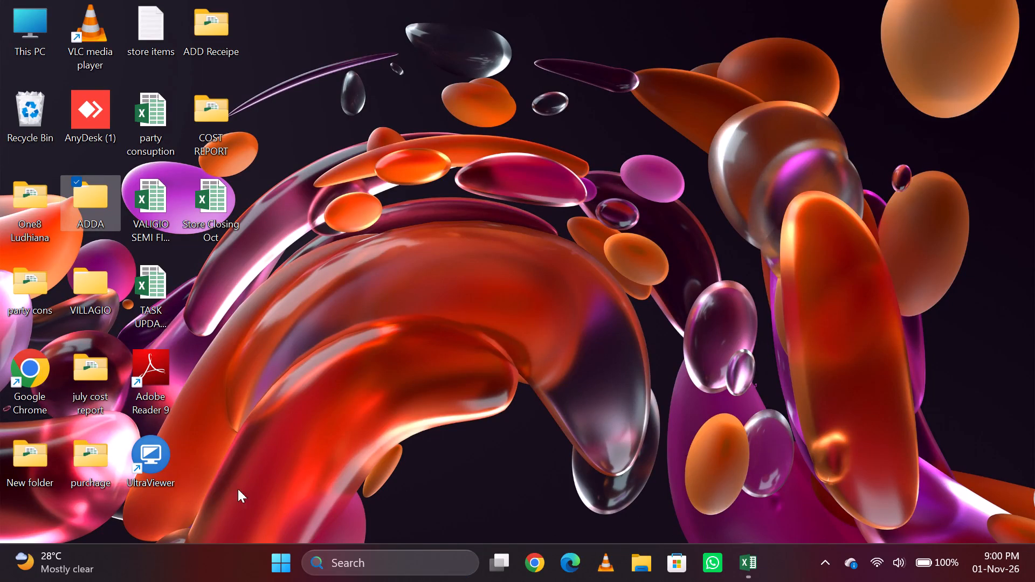
Launch the Kuro shortcut stored in the desktop's New folder.
{"action": "double_click", "coordinate": [52, 465]}
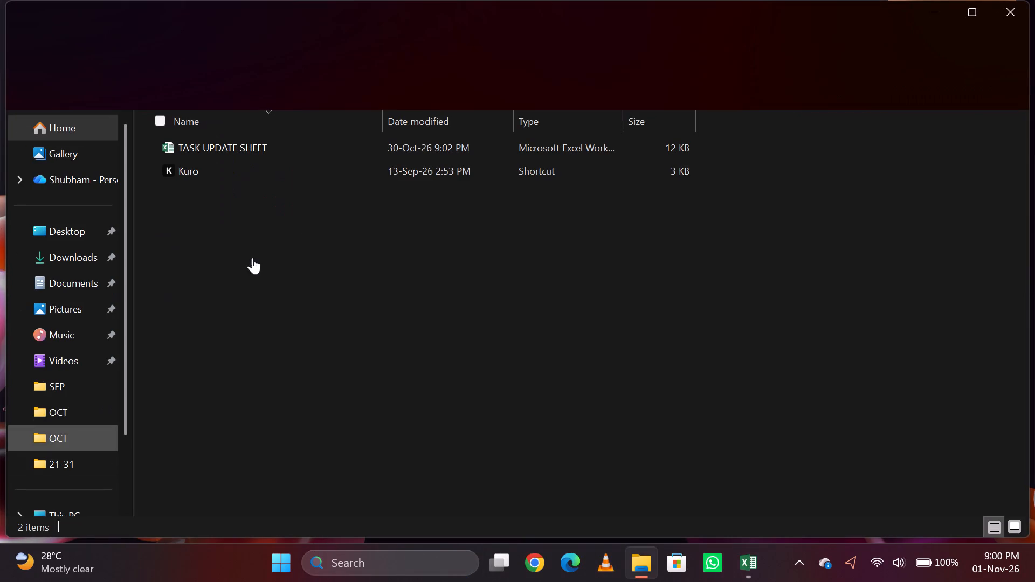
{"action": "double_click", "coordinate": [289, 169]}
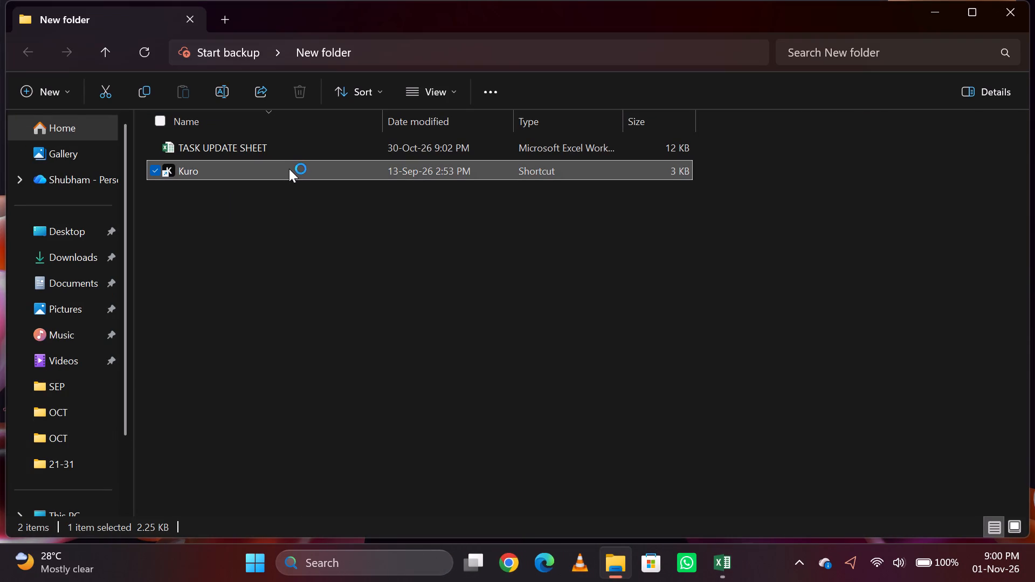
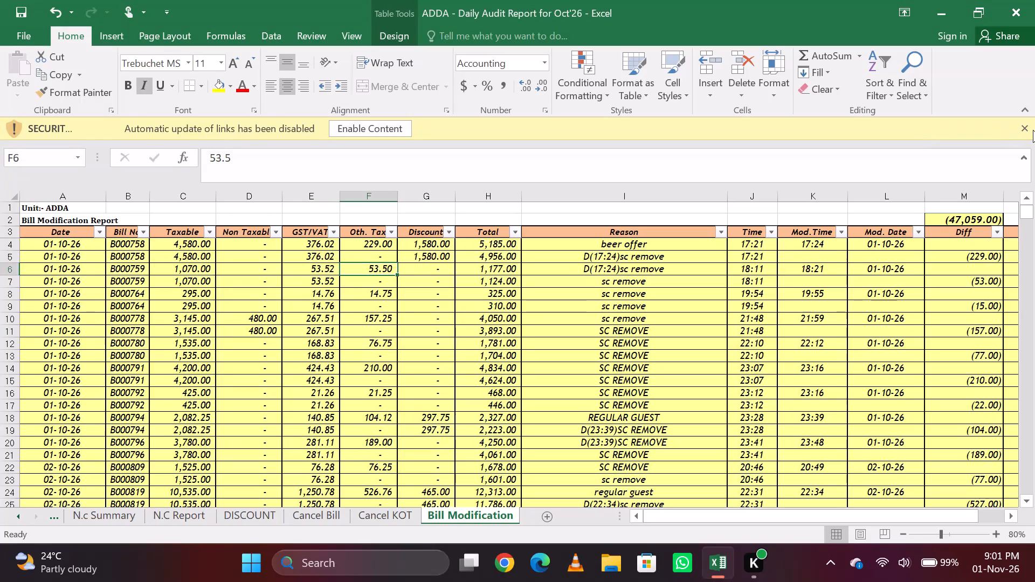
Dismiss the disabled-links security warning in the ADDA Daily Audit Report workbook.
{"action": "left_click", "coordinate": [1033, 130]}
{"action": "left_click", "coordinate": [1030, 129]}
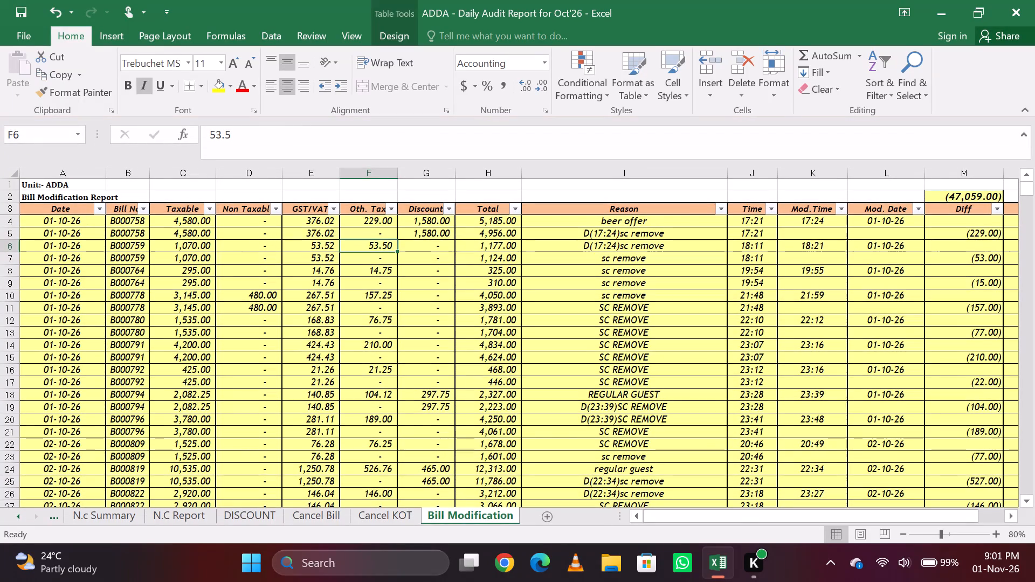
Open rms_bill_mod_detail21-31 from the 21-31 folder under Documents and enable editing.
{"action": "scroll", "coordinate": [702, 441], "scroll_direction": "down", "scroll_amount": 3}
{"action": "key", "text": "alt+Tab"}
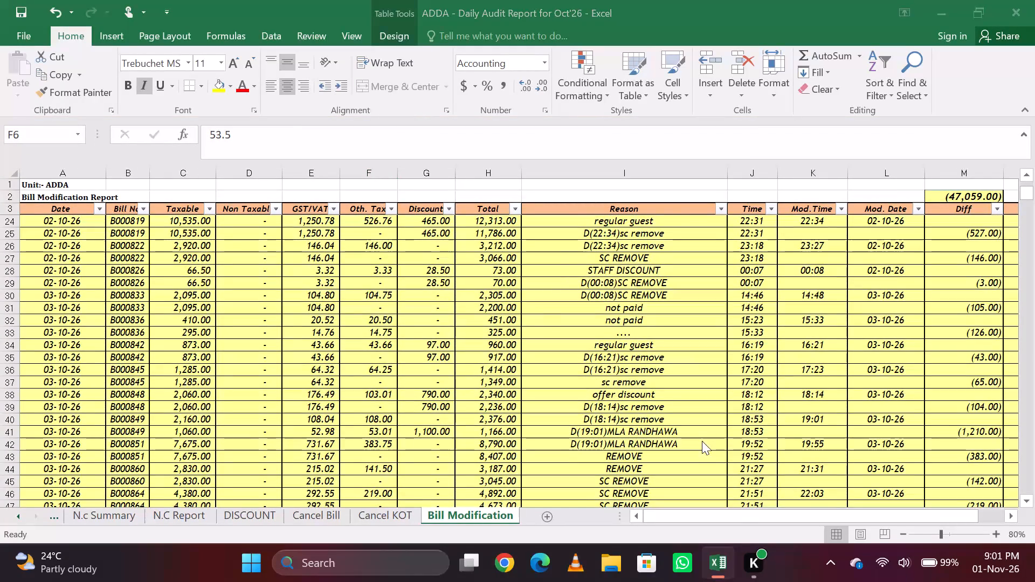
{"action": "key", "text": "alt+Tab"}
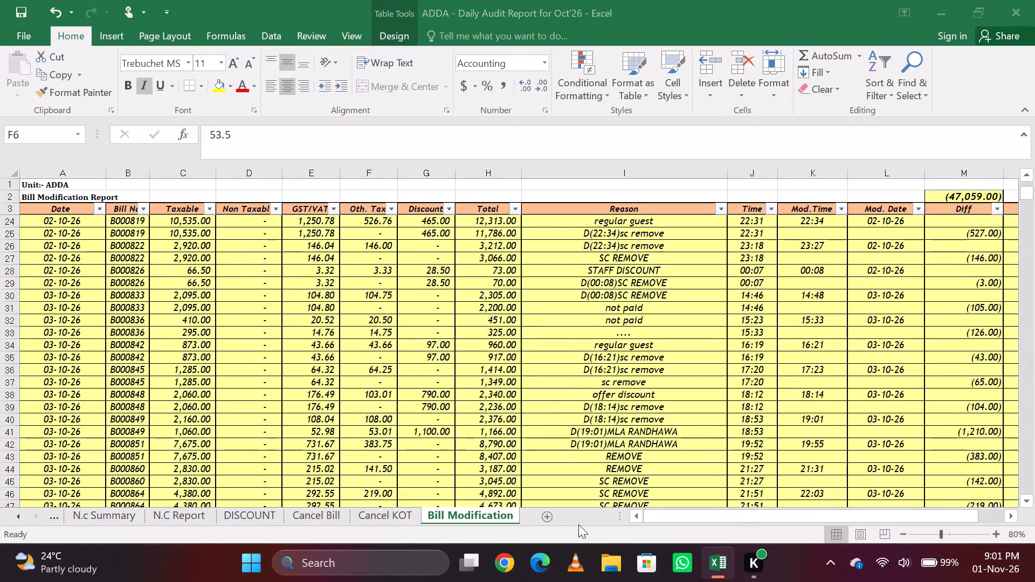
{"action": "key", "text": "super+e"}
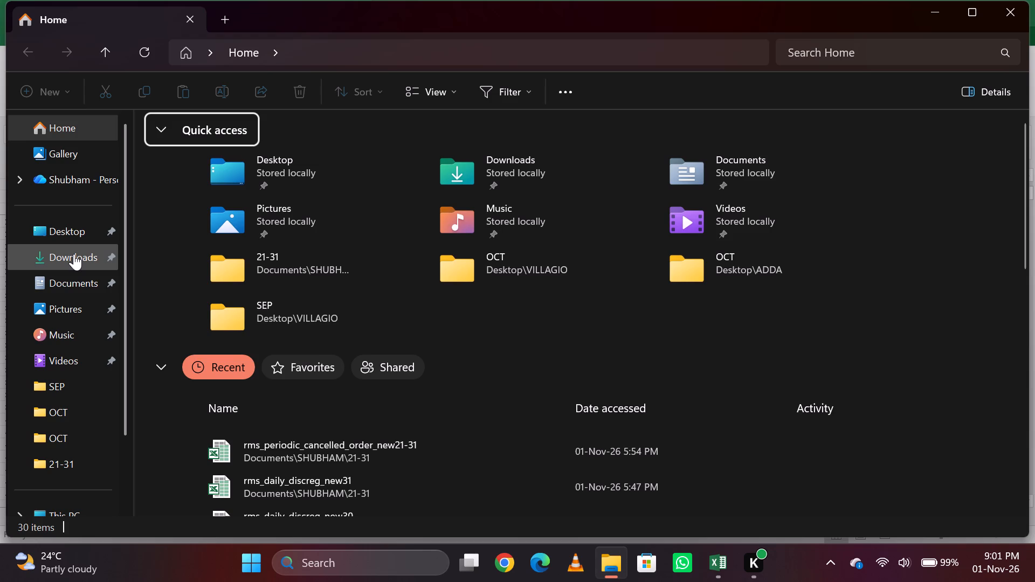
{"action": "left_click", "coordinate": [74, 254]}
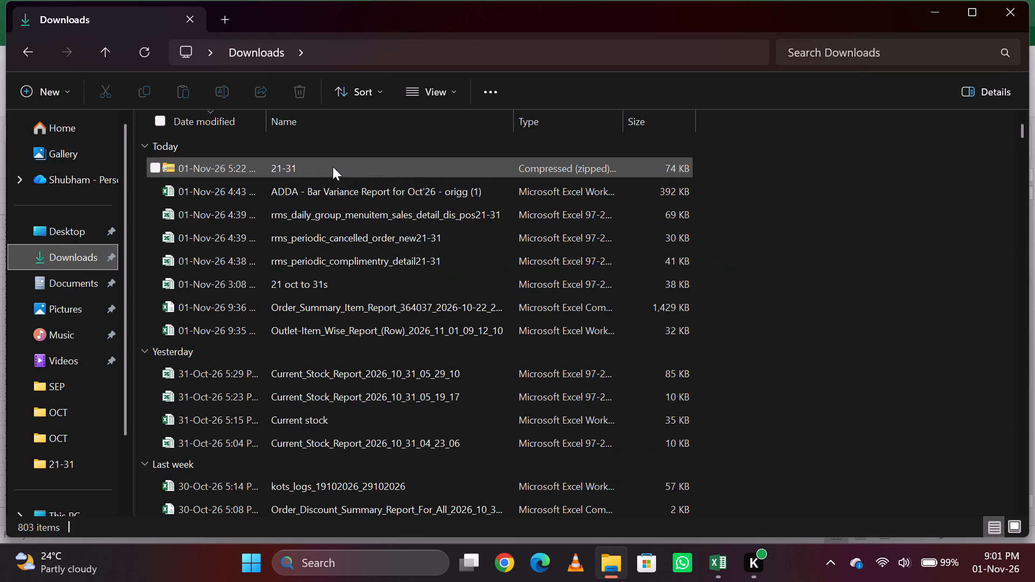
{"action": "left_click", "coordinate": [75, 279]}
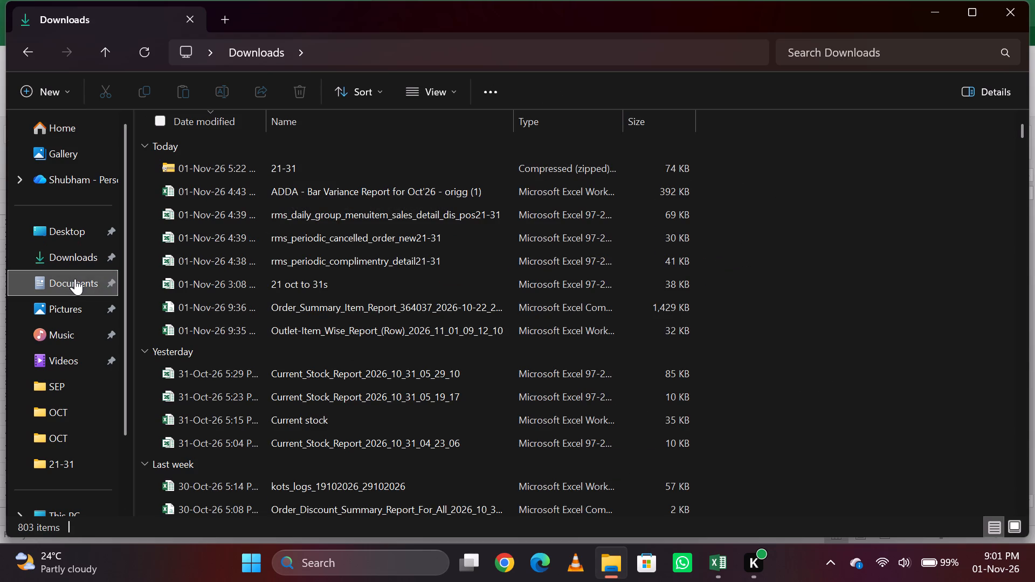
{"action": "double_click", "coordinate": [208, 235]}
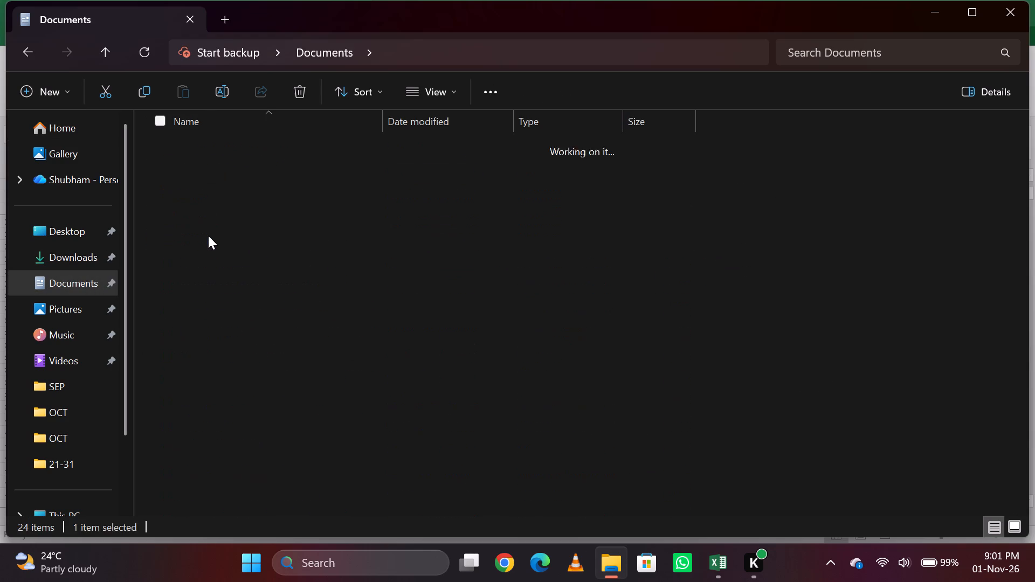
{"action": "double_click", "coordinate": [227, 143]}
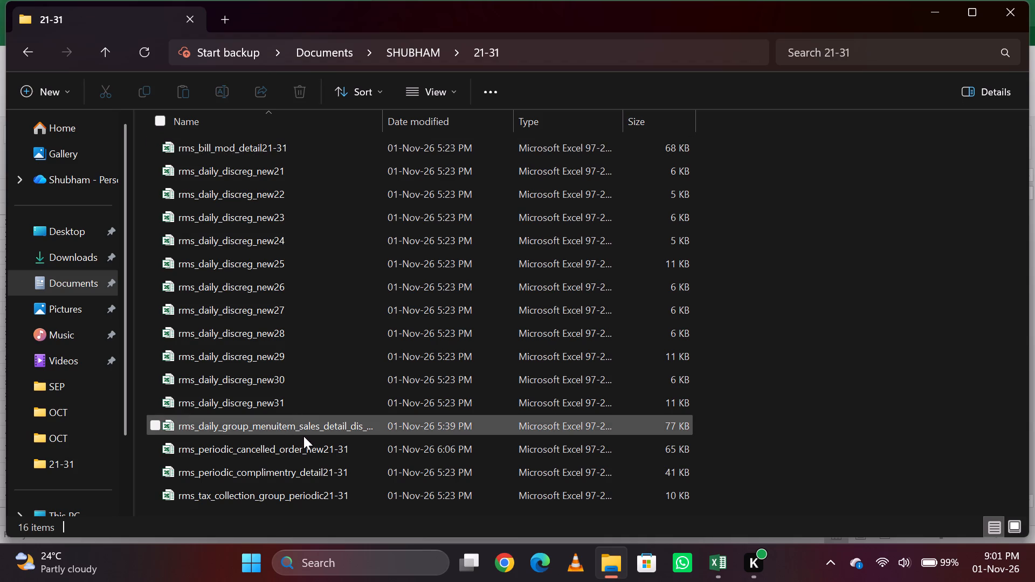
{"action": "key", "text": "F7"}
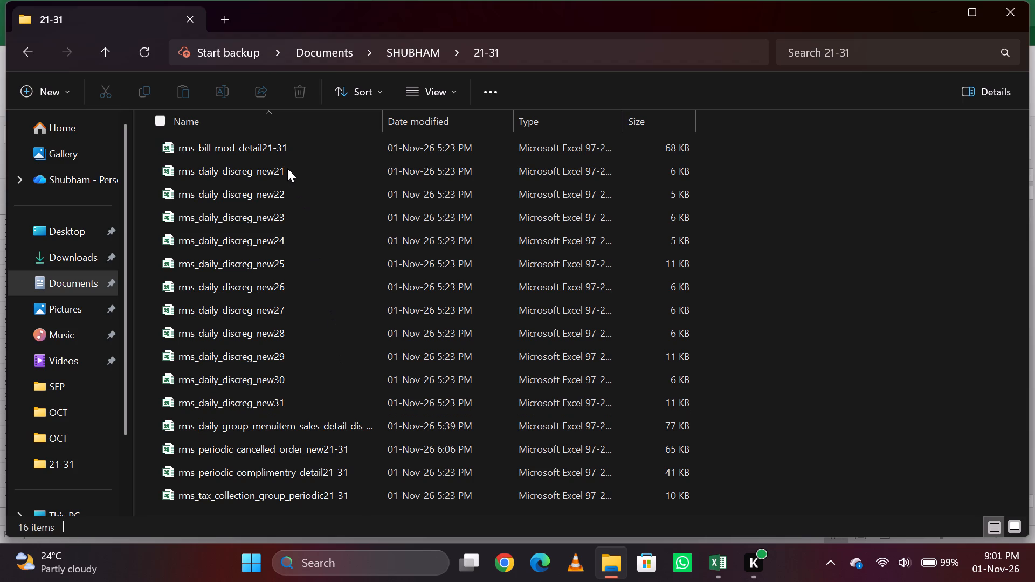
{"action": "double_click", "coordinate": [281, 148]}
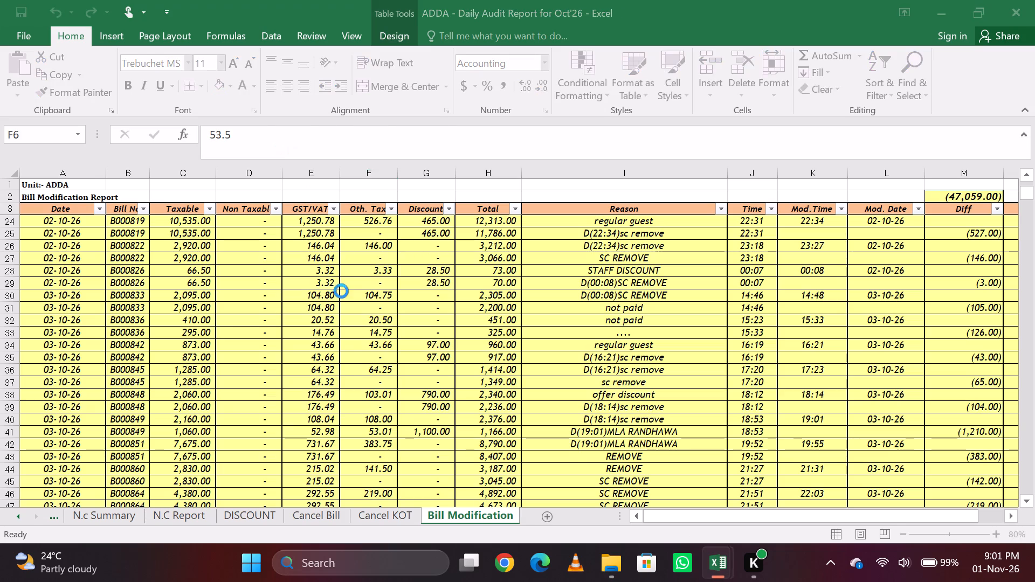
{"action": "left_click", "coordinate": [382, 291]}
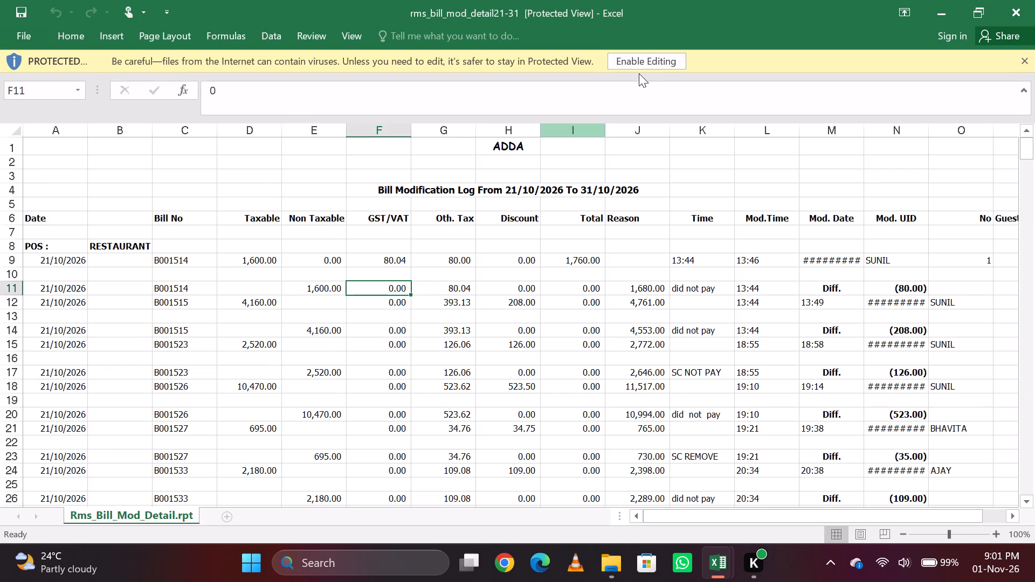
{"action": "left_click", "coordinate": [639, 65]}
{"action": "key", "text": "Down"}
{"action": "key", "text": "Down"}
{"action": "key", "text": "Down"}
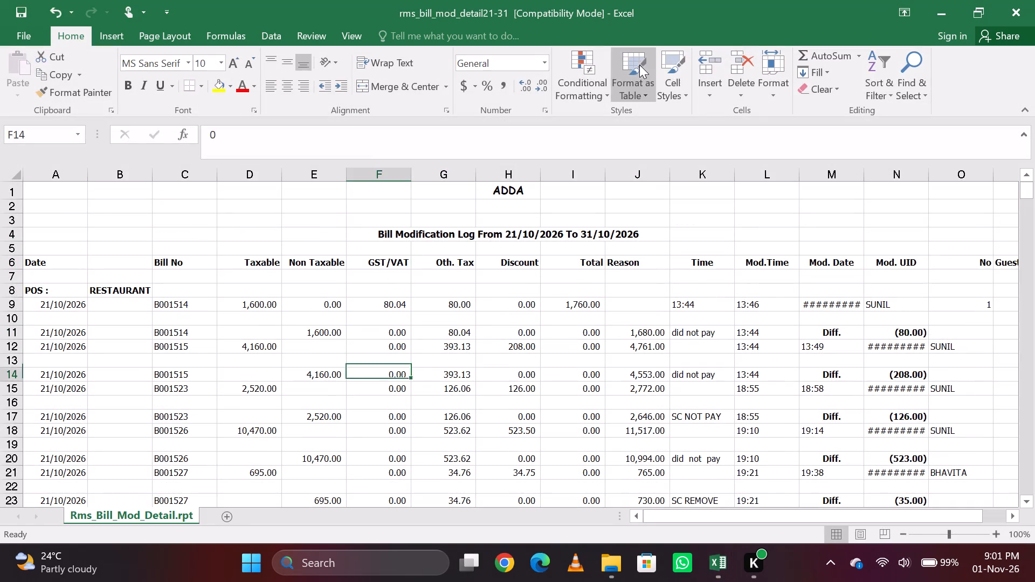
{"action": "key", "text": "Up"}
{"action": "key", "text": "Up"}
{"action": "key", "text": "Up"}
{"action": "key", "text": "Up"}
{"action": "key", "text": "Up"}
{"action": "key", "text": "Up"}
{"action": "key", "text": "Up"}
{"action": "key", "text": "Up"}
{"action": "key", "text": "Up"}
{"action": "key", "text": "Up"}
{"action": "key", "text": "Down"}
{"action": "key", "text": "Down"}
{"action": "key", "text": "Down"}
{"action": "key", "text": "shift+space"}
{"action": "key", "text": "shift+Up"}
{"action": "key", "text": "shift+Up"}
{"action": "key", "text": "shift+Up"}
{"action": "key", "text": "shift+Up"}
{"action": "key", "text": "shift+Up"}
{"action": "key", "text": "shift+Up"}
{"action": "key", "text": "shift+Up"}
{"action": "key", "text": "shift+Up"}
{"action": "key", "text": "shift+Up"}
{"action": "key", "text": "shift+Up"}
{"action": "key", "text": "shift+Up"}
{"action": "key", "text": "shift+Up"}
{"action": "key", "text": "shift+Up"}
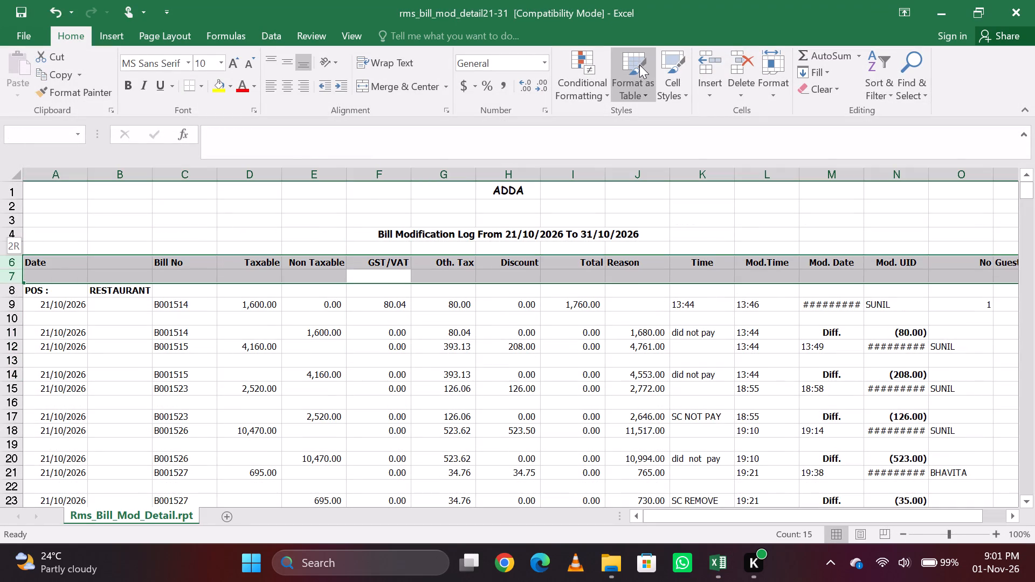
Delete the report title and blank rows 1 to 5 above the column header row.
{"action": "key", "text": "Up"}
{"action": "key", "text": "Up"}
{"action": "key", "text": "shift+space"}
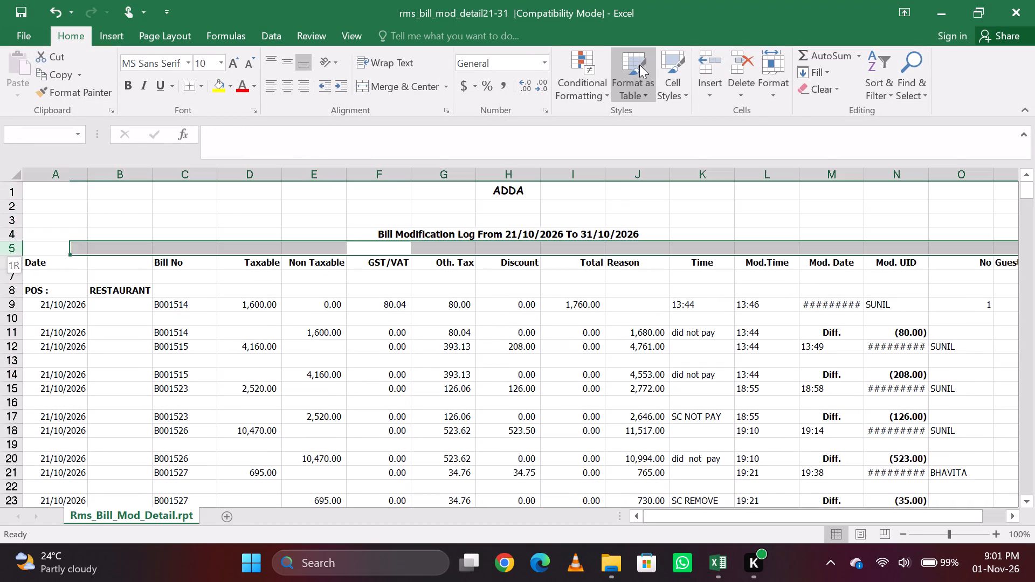
{"action": "key", "text": "shift+Up"}
{"action": "key", "text": "shift+Up"}
{"action": "key", "text": "shift+Up"}
{"action": "key", "text": "shift+Up"}
{"action": "key", "text": "shift+Up"}
{"action": "key", "text": "shift+Up"}
{"action": "key", "text": "shift+Up"}
{"action": "key", "text": "shift+Up"}
{"action": "key", "text": "shift+Up"}
{"action": "key", "text": "shift+Up"}
{"action": "key", "text": "shift+Up"}
{"action": "key", "text": "shift+Up"}
{"action": "key", "text": "shift+Up"}
{"action": "key", "text": "ctrl+minus"}
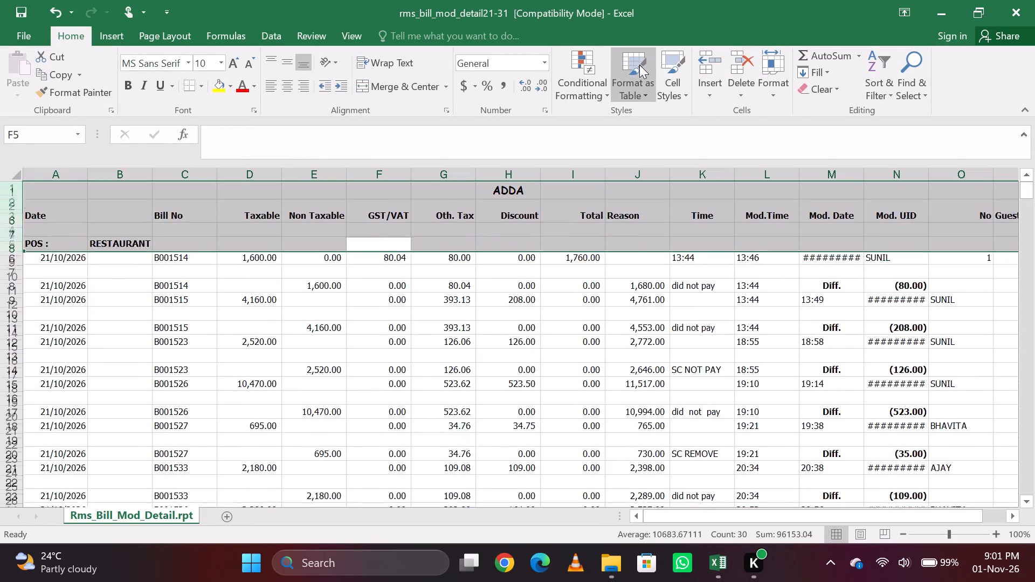
Delete the blank row and the POS: RESTAURANT row directly beneath the column headers.
{"action": "key", "text": "Down"}
{"action": "key", "text": "Up"}
{"action": "key", "text": "Up"}
{"action": "key", "text": "Up"}
{"action": "key", "text": "shift+space"}
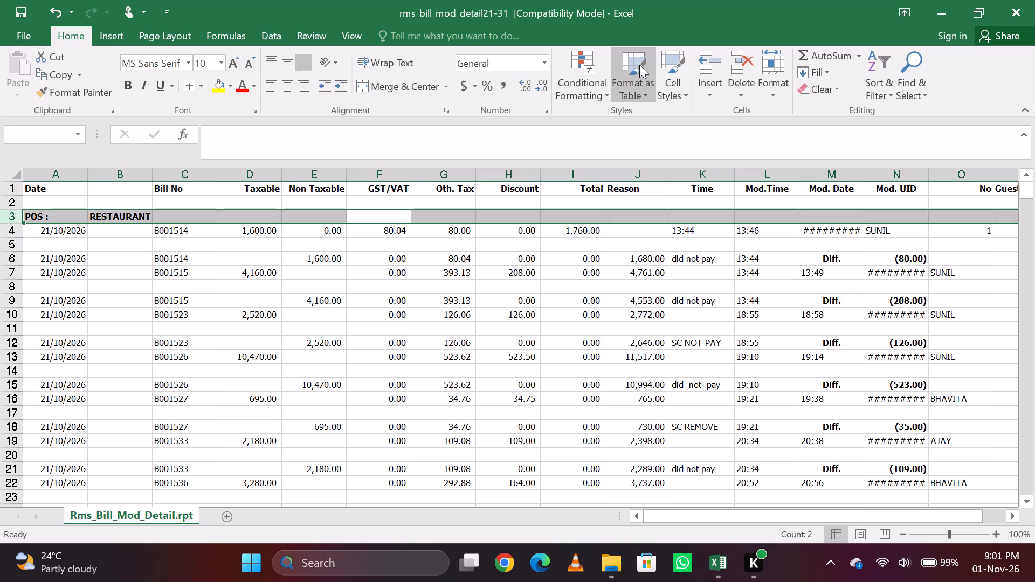
{"action": "key", "text": "shift+Up"}
{"action": "key", "text": "ctrl+minus"}
Examine how the first bill rows line up with the column headings, especially around Total and Reason.
{"action": "key", "text": "Up"}
{"action": "key", "text": "Up"}
{"action": "key", "text": "Up"}
{"action": "key", "text": "Up"}
{"action": "key", "text": "Up"}
{"action": "key", "text": "Up"}
{"action": "key", "text": "Up"}
{"action": "key", "text": "Up"}
{"action": "key", "text": "Up"}
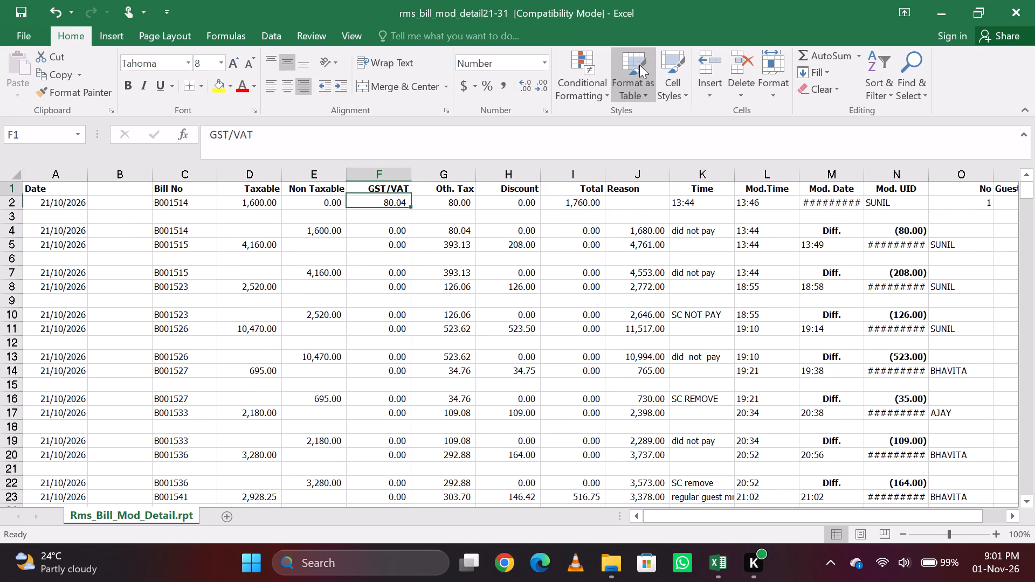
{"action": "key", "text": "Right"}
{"action": "key", "text": "Right"}
{"action": "key", "text": "Right"}
{"action": "key", "text": "Right"}
{"action": "key", "text": "Down"}
{"action": "key", "text": "Right"}
{"action": "key", "text": "Down"}
{"action": "key", "text": "Left"}
{"action": "key", "text": "Down"}
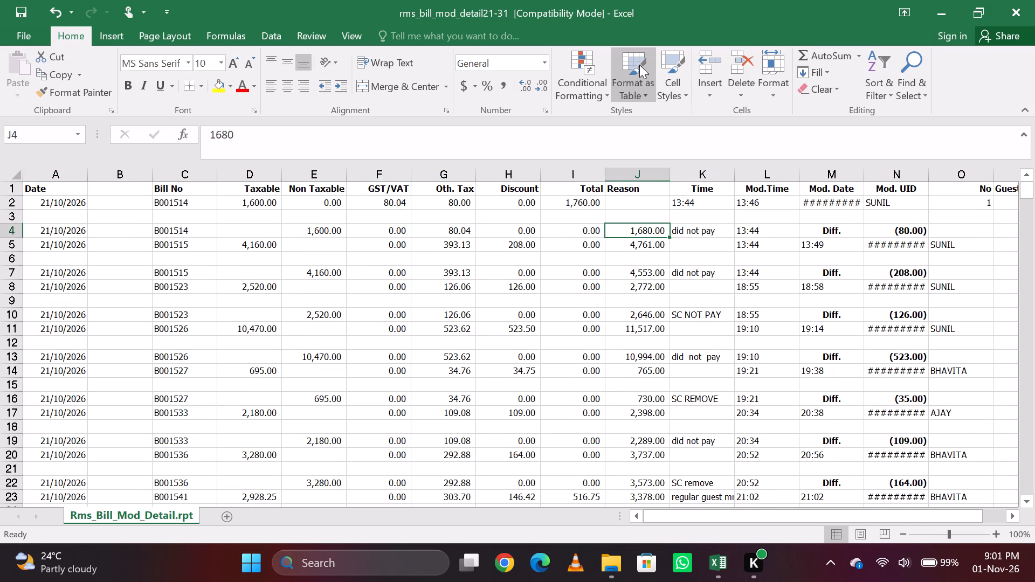
{"action": "key", "text": "Up"}
{"action": "key", "text": "Up"}
{"action": "key", "text": "Up"}
{"action": "key", "text": "Left"}
{"action": "key", "text": "Left"}
{"action": "key", "text": "Left"}
{"action": "key", "text": "Left"}
{"action": "key", "text": "Left"}
{"action": "key", "text": "Left"}
{"action": "key", "text": "Left"}
{"action": "key", "text": "Left"}
{"action": "key", "text": "Left"}
{"action": "key", "text": "Left"}
{"action": "key", "text": "Right"}
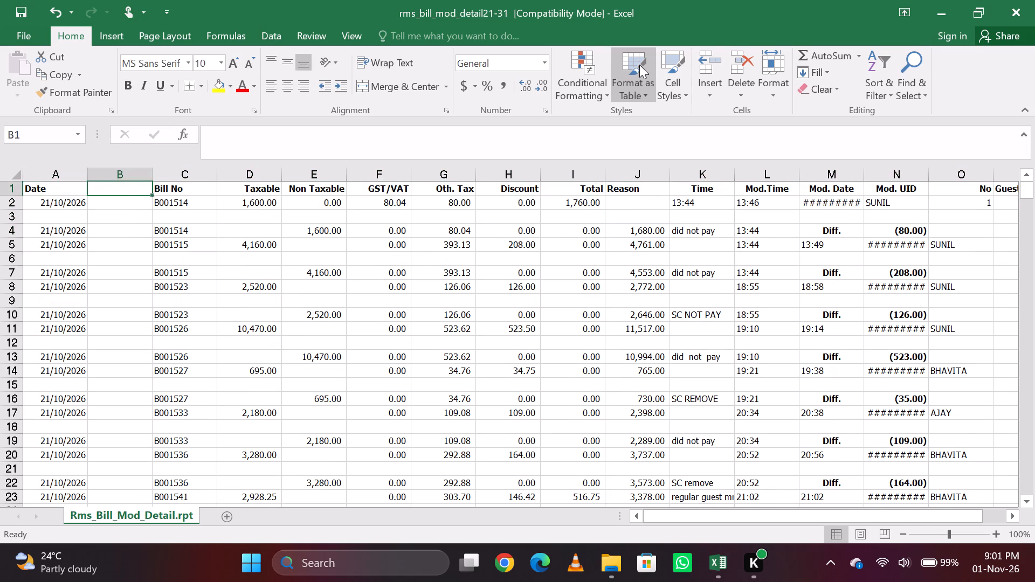
{"action": "key", "text": "Left"}
{"action": "key", "text": "Right"}
{"action": "key", "text": "Down"}
{"action": "key", "text": "Down"}
{"action": "key", "text": "Up"}
{"action": "key", "text": "Up"}
Convert the entire sheet into a table that uses the first row as its header.
{"action": "key", "text": "shift+space"}
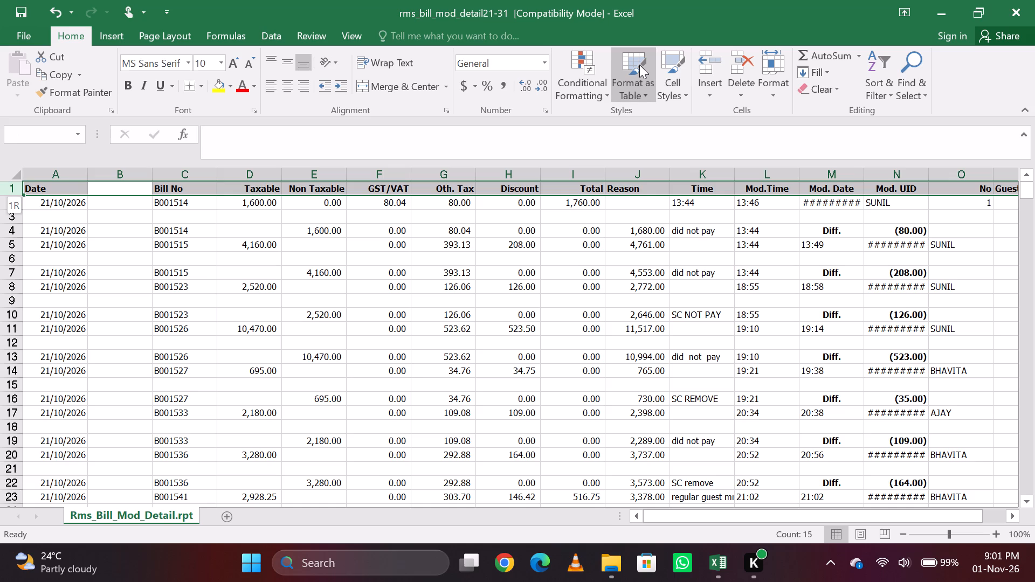
{"action": "key", "text": "ctrl+a"}
{"action": "key", "text": "ctrl+t"}
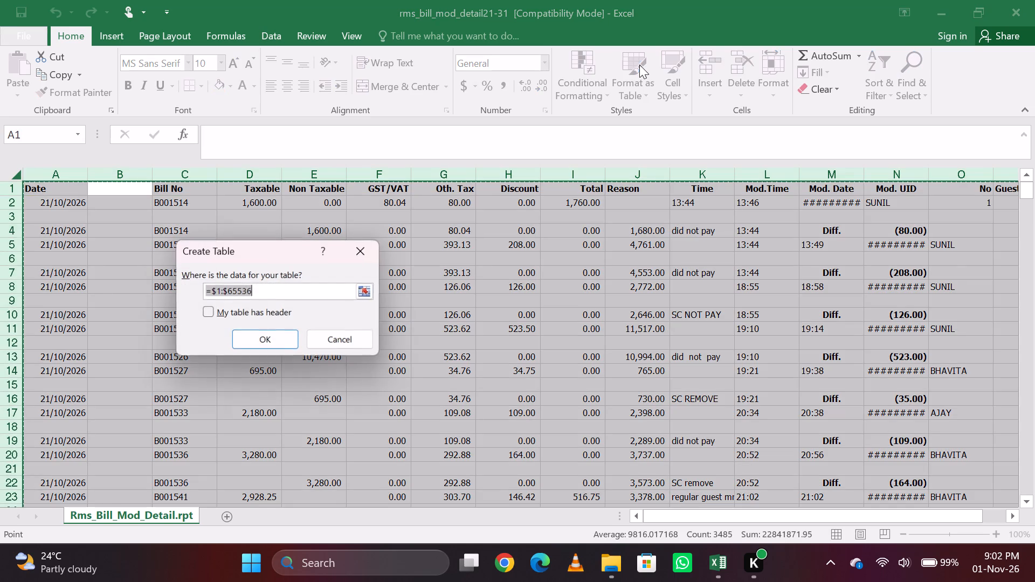
{"action": "left_click", "coordinate": [225, 313]}
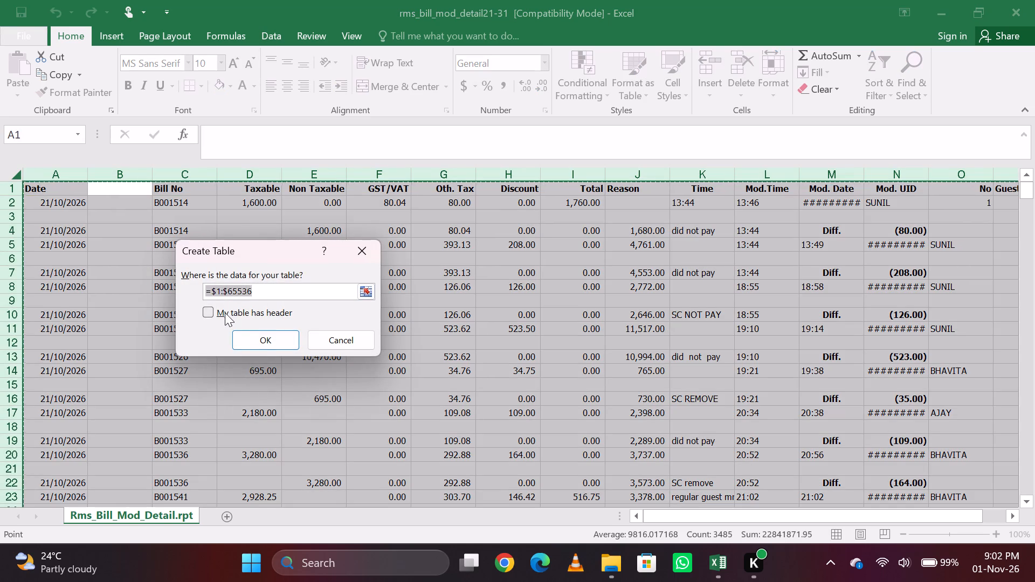
{"action": "left_click", "coordinate": [257, 346]}
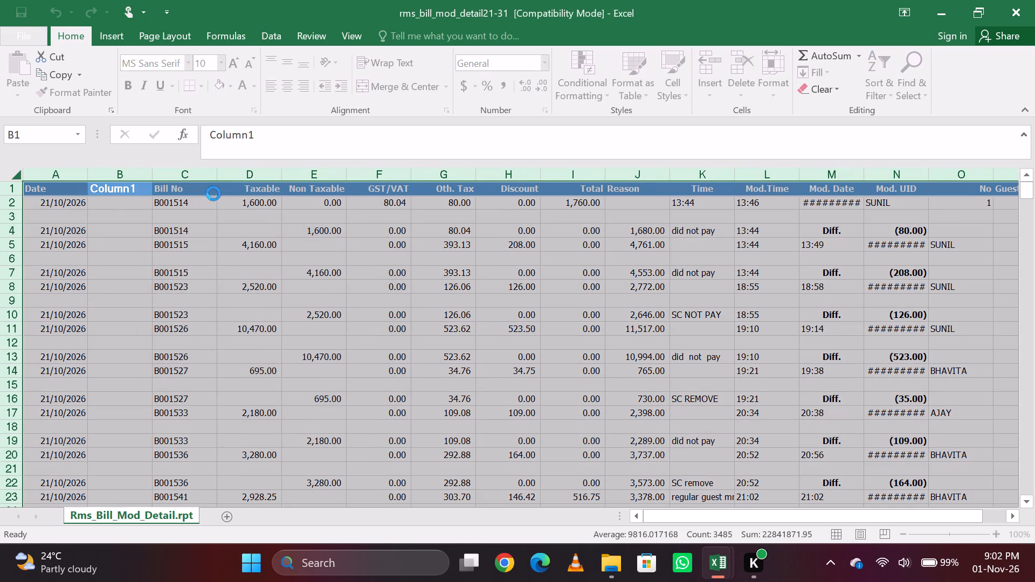
Filter the table's Bill No column to show only (Blanks).
{"action": "left_click", "coordinate": [211, 189]}
{"action": "key", "text": "Down"}
{"action": "key", "text": "Down"}
{"action": "key", "text": "Down"}
{"action": "key", "text": "Down"}
{"action": "key", "text": "Down"}
{"action": "key", "text": "Down"}
{"action": "key", "text": "Down"}
{"action": "key", "text": "Down"}
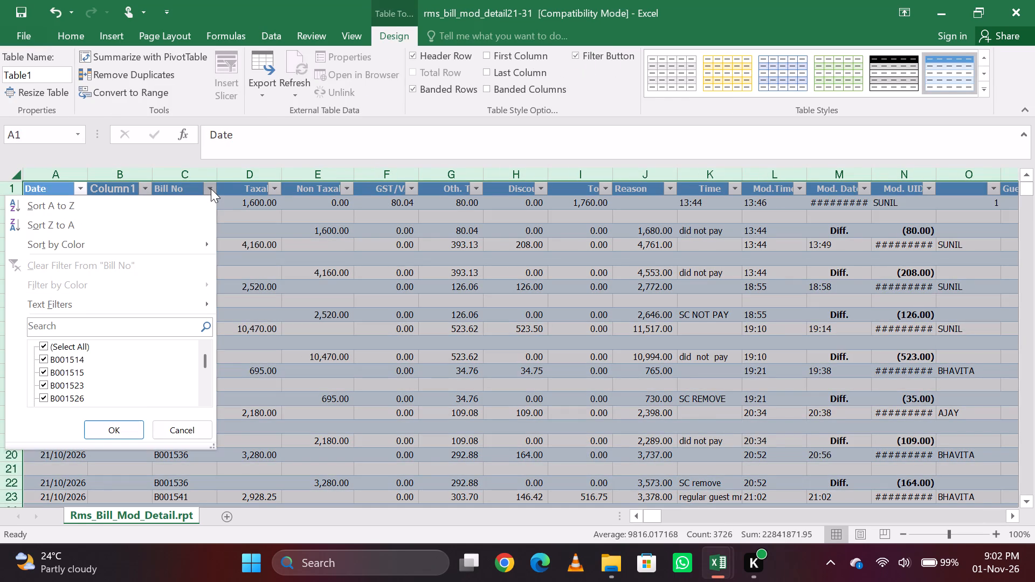
{"action": "key", "text": "space"}
{"action": "key", "text": "Down"}
{"action": "key", "text": "Down"}
{"action": "key", "text": "Down"}
{"action": "key", "text": "Down"}
{"action": "key", "text": "Down"}
{"action": "key", "text": "Down"}
{"action": "key", "text": "Down"}
{"action": "key", "text": "Down"}
{"action": "key", "text": "Down"}
{"action": "key", "text": "Down"}
{"action": "key", "text": "Down"}
{"action": "key", "text": "Down"}
{"action": "key", "text": "Down"}
{"action": "key", "text": "Down"}
{"action": "key", "text": "Down"}
{"action": "key", "text": "Down"}
{"action": "key", "text": "Down"}
{"action": "key", "text": "Down"}
{"action": "key", "text": "Down"}
{"action": "key", "text": "Down"}
{"action": "key", "text": "Down"}
{"action": "key", "text": "Down"}
{"action": "key", "text": "Down"}
{"action": "key", "text": "Down"}
{"action": "key", "text": "Down"}
{"action": "key", "text": "Down"}
{"action": "key", "text": "Down"}
{"action": "key", "text": "Down"}
{"action": "key", "text": "Down"}
{"action": "key", "text": "Down"}
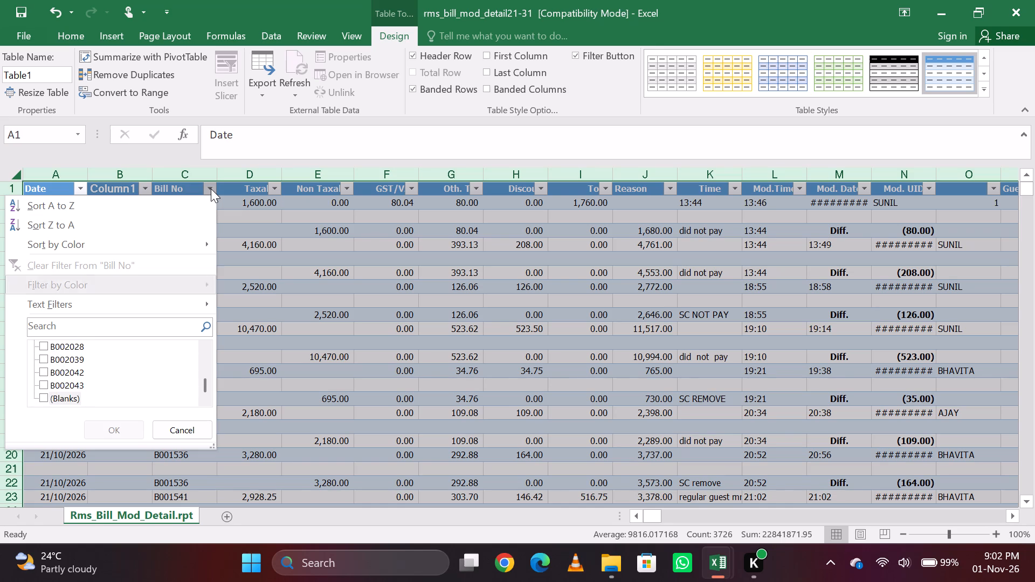
{"action": "key", "text": "Up"}
{"action": "key", "text": "space"}
{"action": "key", "text": "Tab"}
{"action": "key", "text": "Return"}
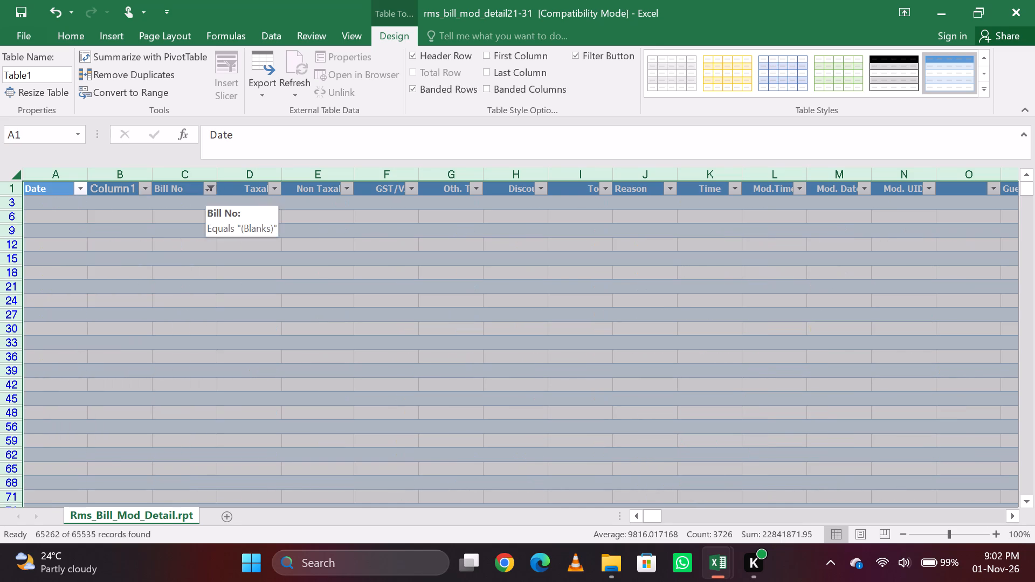
Delete all the filtered rows with a blank Bill No, from row 3 to the end of the sheet.
{"action": "key", "text": "Down"}
{"action": "key", "text": "shift+space"}
{"action": "key", "text": "ctrl+shift+Down"}
{"action": "key", "text": "ctrl+minus"}
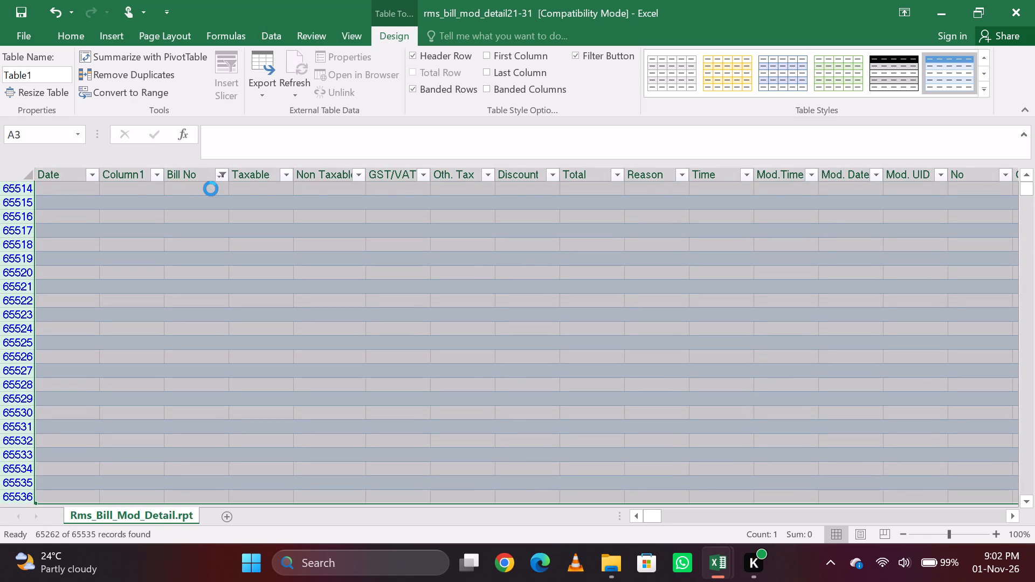
{"action": "key", "text": "ctrl+minus"}
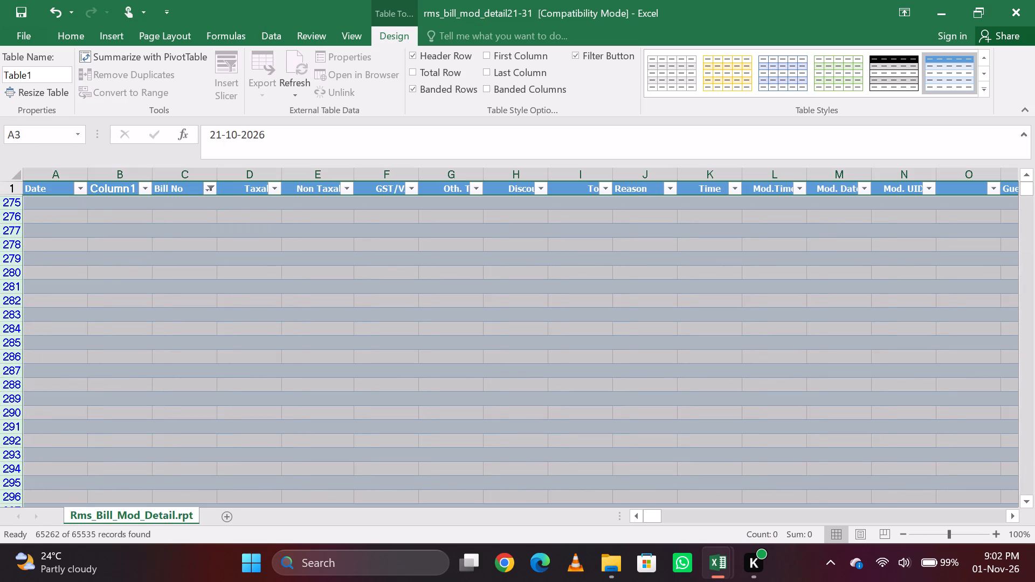
Delete all the remaining filtered blank rows from row 275 to the end of the sheet.
{"action": "key", "text": "Down"}
{"action": "key", "text": "Up"}
{"action": "key", "text": "shift+space"}
{"action": "key", "text": "Down"}
{"action": "key", "text": "shift+space"}
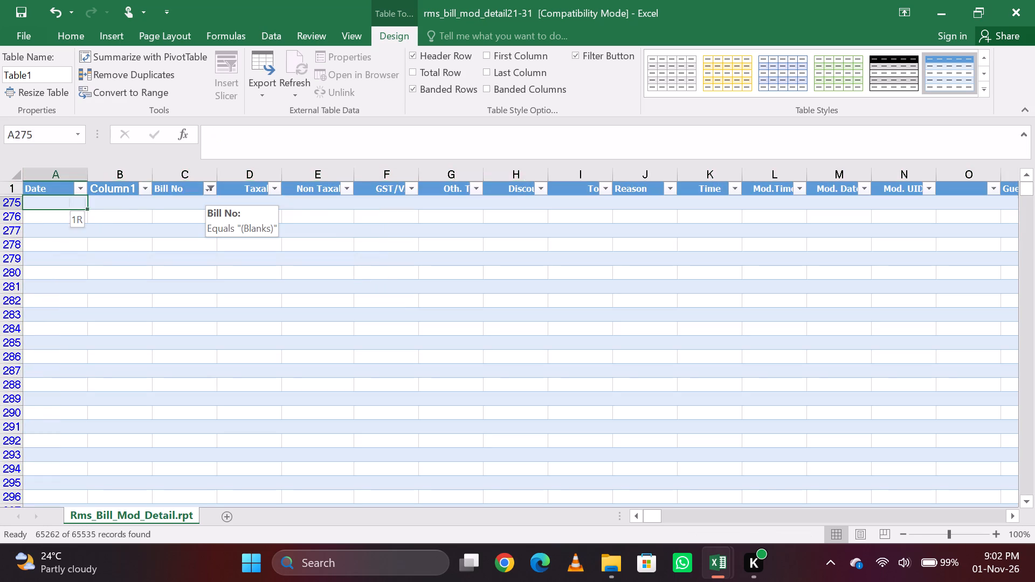
{"action": "key", "text": "ctrl+shift+Down"}
{"action": "key", "text": "ctrl+minus"}
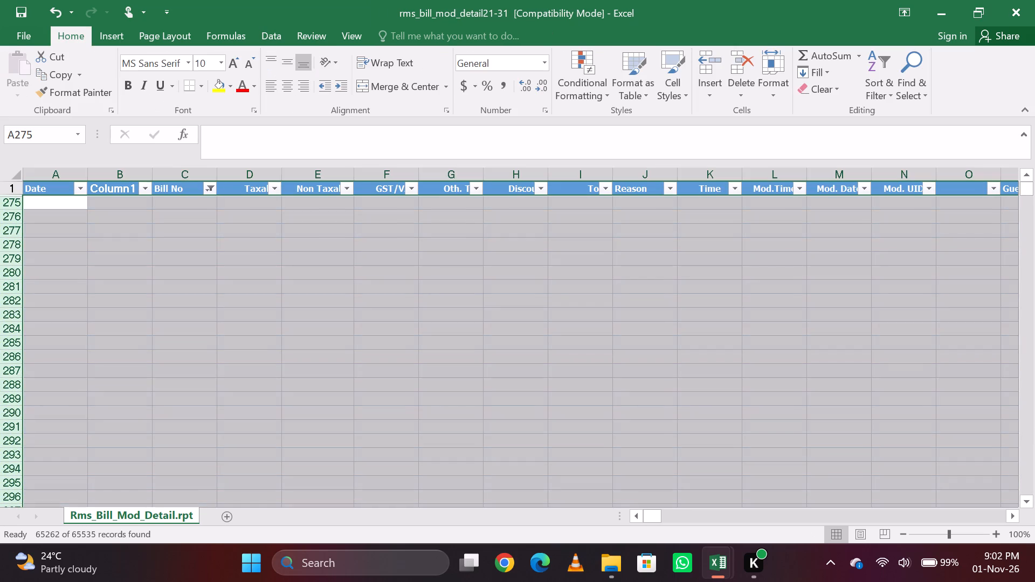
Reset the Bill No filter to (Select All) so every bill row is included.
{"action": "left_click", "coordinate": [211, 189]}
{"action": "key", "text": "Down"}
{"action": "key", "text": "Down"}
{"action": "key", "text": "Down"}
{"action": "key", "text": "Down"}
{"action": "key", "text": "Down"}
{"action": "key", "text": "Down"}
{"action": "key", "text": "Down"}
{"action": "key", "text": "Down"}
{"action": "key", "text": "Down"}
{"action": "key", "text": "Down"}
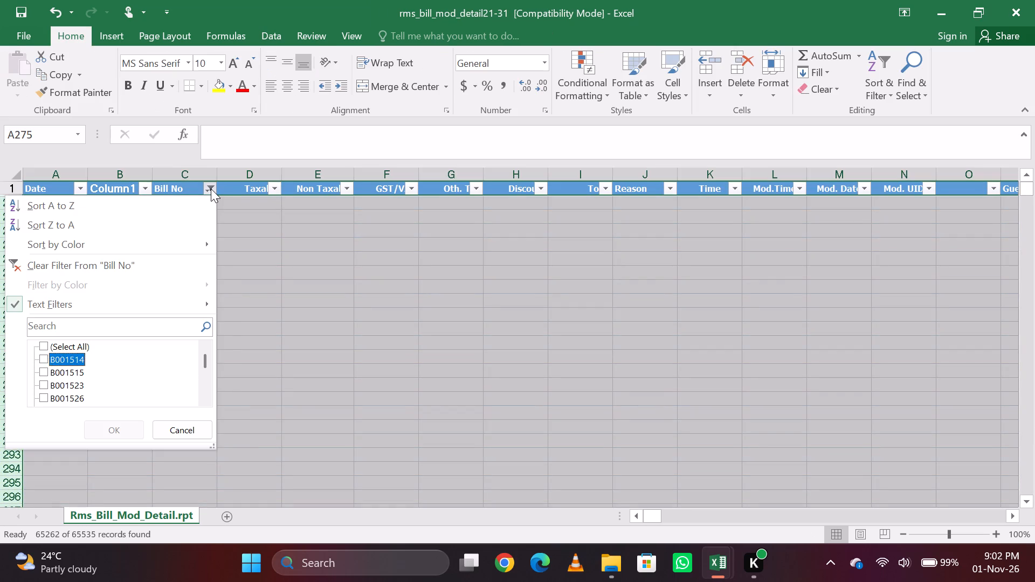
{"action": "key", "text": "Up"}
{"action": "key", "text": "Up"}
{"action": "key", "text": "space"}
{"action": "key", "text": "Tab"}
{"action": "key", "text": "Return"}
Examine how the first two bill rows line up with the Taxable and Non Taxable headings.
{"action": "key", "text": "Down"}
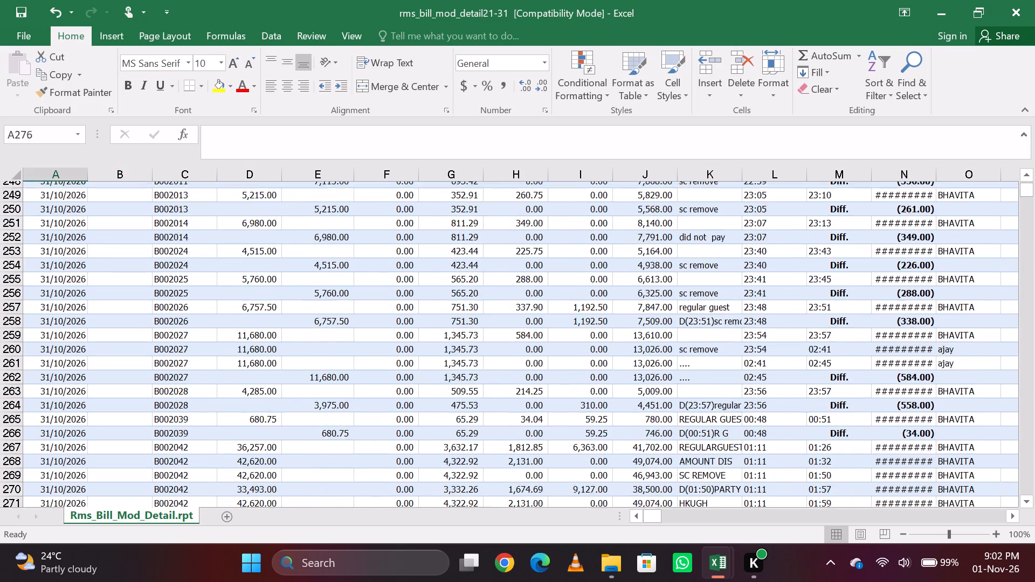
{"action": "key", "text": "Right"}
{"action": "key", "text": "Left"}
{"action": "key", "text": "ctrl+Up"}
{"action": "key", "text": "ctrl+Up"}
{"action": "key", "text": "ctrl+Up"}
{"action": "key", "text": "ctrl+Up"}
{"action": "key", "text": "ctrl+Up"}
{"action": "key", "text": "Down"}
{"action": "key", "text": "Down"}
{"action": "key", "text": "Right"}
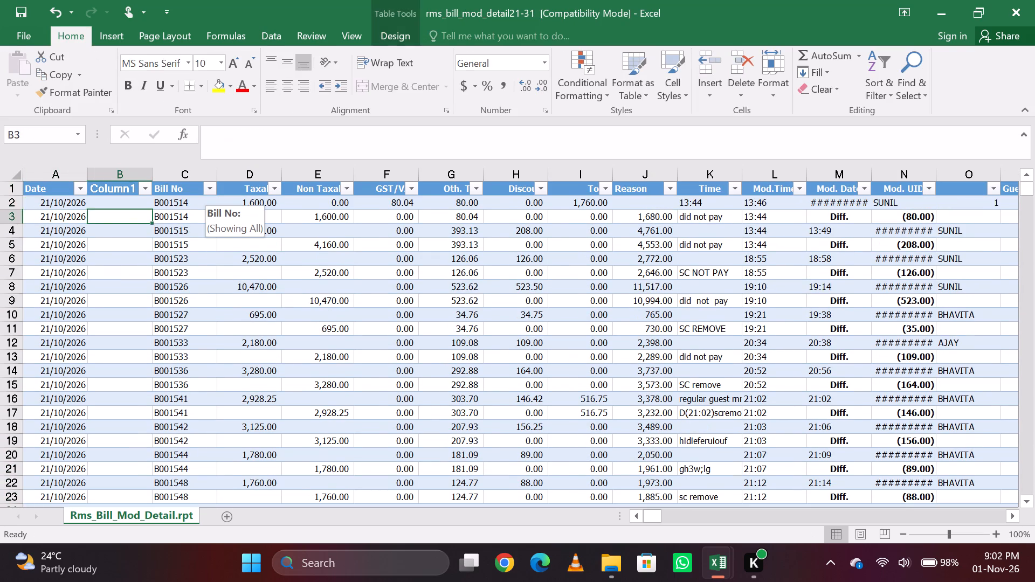
{"action": "key", "text": "Up"}
{"action": "key", "text": "Right"}
{"action": "key", "text": "Right"}
{"action": "key", "text": "Right"}
{"action": "key", "text": "Right"}
{"action": "key", "text": "Left"}
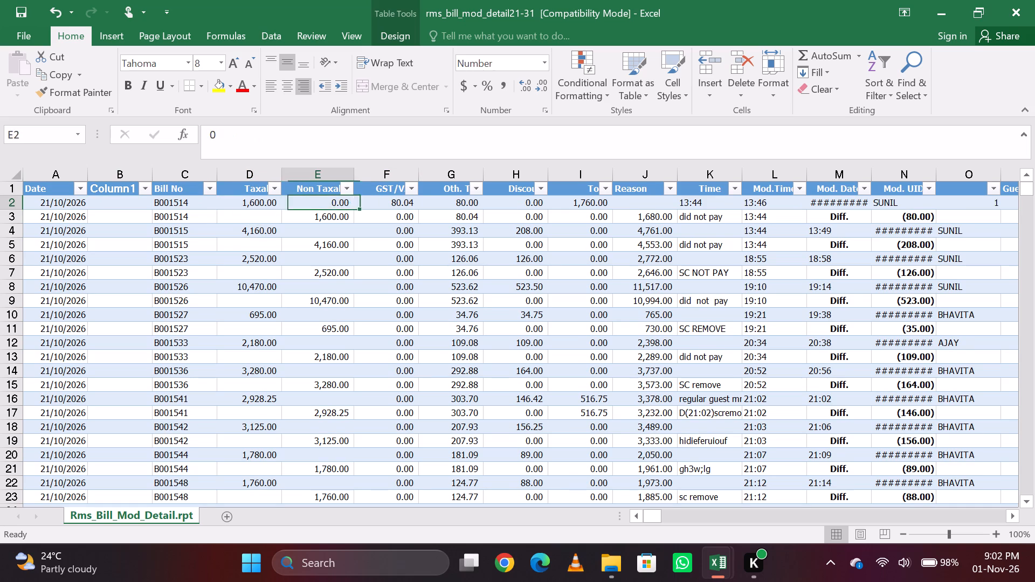
{"action": "key", "text": "Down"}
{"action": "key", "text": "Left"}
{"action": "key", "text": "Right"}
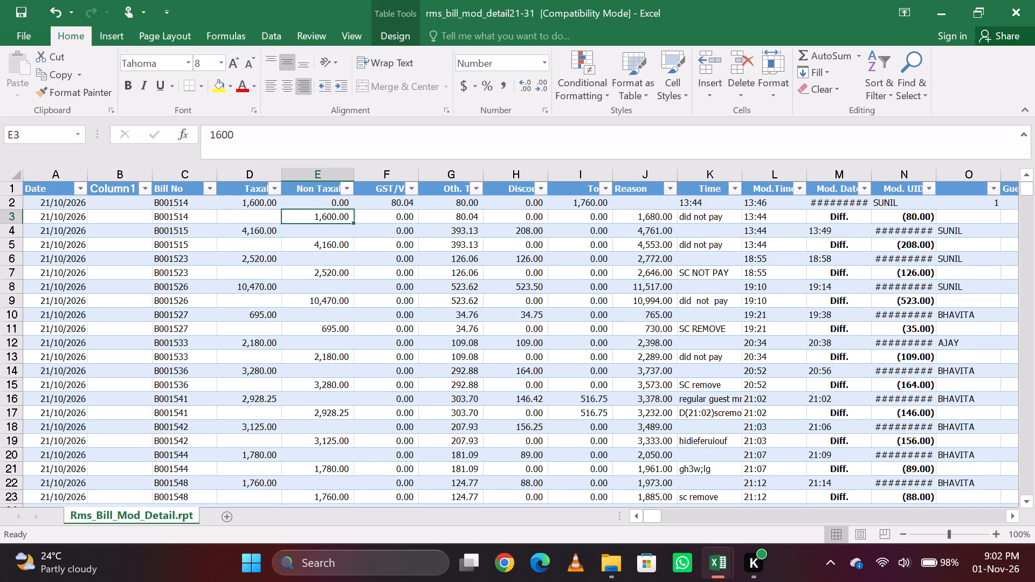
{"action": "key", "text": "Left"}
{"action": "key", "text": "Up"}
{"action": "key", "text": "Right"}
{"action": "key", "text": "Down"}
{"action": "key", "text": "Left"}
{"action": "key", "text": "Right"}
{"action": "key", "text": "Left"}
{"action": "key", "text": "Right"}
Examine the Non Taxable column's entries from row 3 down to the last bill row.
{"action": "key", "text": "shift+Down"}
{"action": "key", "text": "shift+Down"}
{"action": "key", "text": "shift+Down"}
{"action": "key", "text": "shift+Down"}
{"action": "key", "text": "shift+Down"}
{"action": "key", "text": "shift+Down"}
{"action": "key", "text": "shift+Down"}
{"action": "key", "text": "shift+Down"}
{"action": "key", "text": "shift+Down"}
{"action": "key", "text": "shift+Down"}
{"action": "key", "text": "shift+Down"}
{"action": "key", "text": "shift+Down"}
{"action": "key", "text": "shift+Down"}
{"action": "key", "text": "shift+Down"}
{"action": "key", "text": "shift+Down"}
{"action": "key", "text": "shift+Down"}
{"action": "key", "text": "shift+Down"}
{"action": "key", "text": "shift+Down"}
{"action": "key", "text": "shift+Down"}
{"action": "key", "text": "shift+Down"}
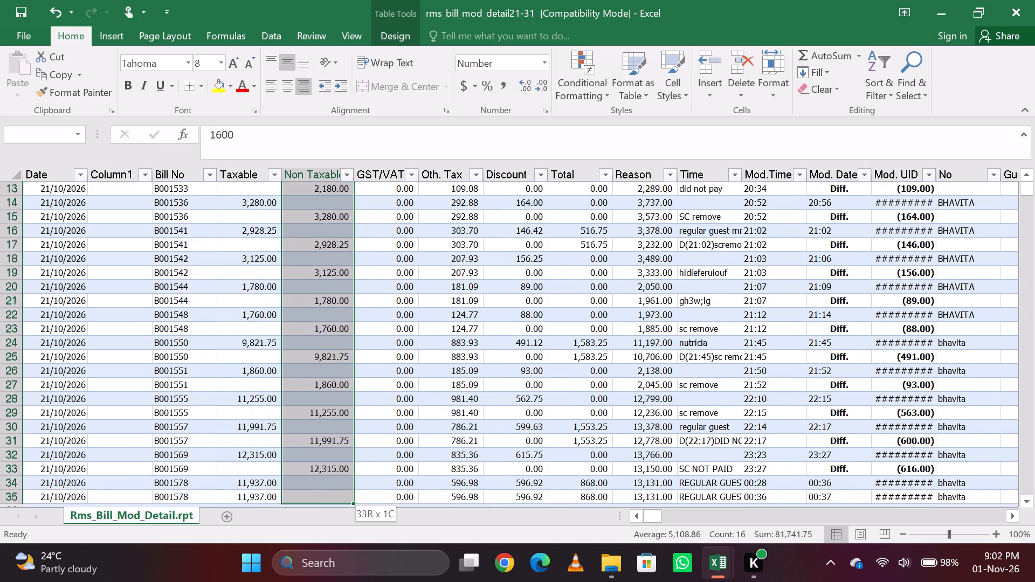
{"action": "key", "text": "shift+Down"}
{"action": "key", "text": "shift+Down"}
{"action": "key", "text": "shift+Down"}
{"action": "key", "text": "shift+Down"}
{"action": "key", "text": "shift+Down"}
{"action": "key", "text": "shift+Down"}
{"action": "key", "text": "shift+Down"}
{"action": "key", "text": "shift+Down"}
{"action": "key", "text": "shift+Down"}
{"action": "key", "text": "shift+Down"}
{"action": "key", "text": "shift+Down"}
{"action": "key", "text": "shift+Down"}
{"action": "key", "text": "shift+Down"}
{"action": "key", "text": "shift+Down"}
{"action": "key", "text": "shift+Down"}
{"action": "key", "text": "shift+Down"}
{"action": "key", "text": "shift+Down"}
{"action": "key", "text": "shift+Down"}
{"action": "key", "text": "shift+Down"}
{"action": "key", "text": "shift+Down"}
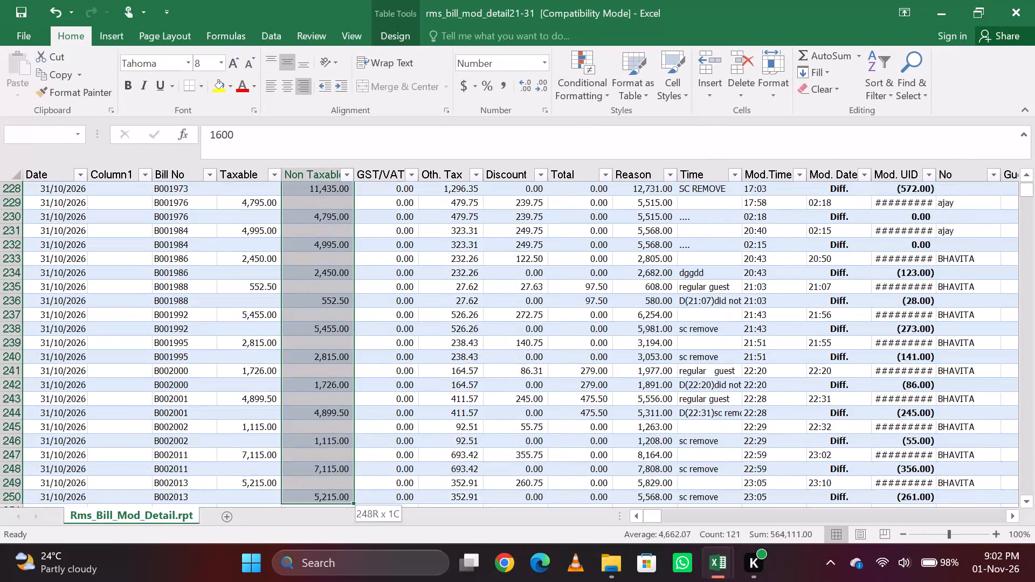
{"action": "key", "text": "shift+Up"}
{"action": "key", "text": "shift+Up"}
{"action": "key", "text": "shift+Up"}
{"action": "key", "text": "shift+Up"}
{"action": "key", "text": "shift+Up"}
{"action": "key", "text": "shift+Up"}
{"action": "key", "text": "shift+Up"}
{"action": "key", "text": "shift+Up"}
{"action": "key", "text": "shift+Up"}
{"action": "key", "text": "shift+Up"}
{"action": "key", "text": "shift+Up"}
{"action": "key", "text": "shift+Up"}
{"action": "key", "text": "shift+Up"}
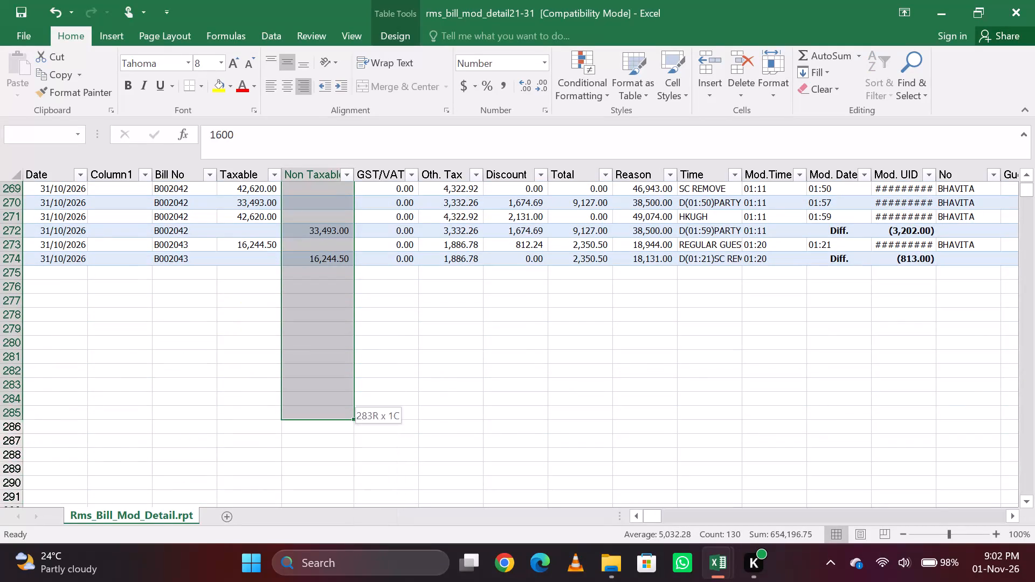
{"action": "key", "text": "shift+Up"}
{"action": "key", "text": "shift+Up"}
{"action": "key", "text": "shift+Up"}
{"action": "key", "text": "shift+Up"}
{"action": "key", "text": "shift+Up"}
Examine how the entries in rows 3 and 4 line up with the Time, Mod.Time and Mod. Date headings.
{"action": "key", "text": "ctrl+Up"}
{"action": "key", "text": "ctrl+Up"}
{"action": "key", "text": "ctrl+Up"}
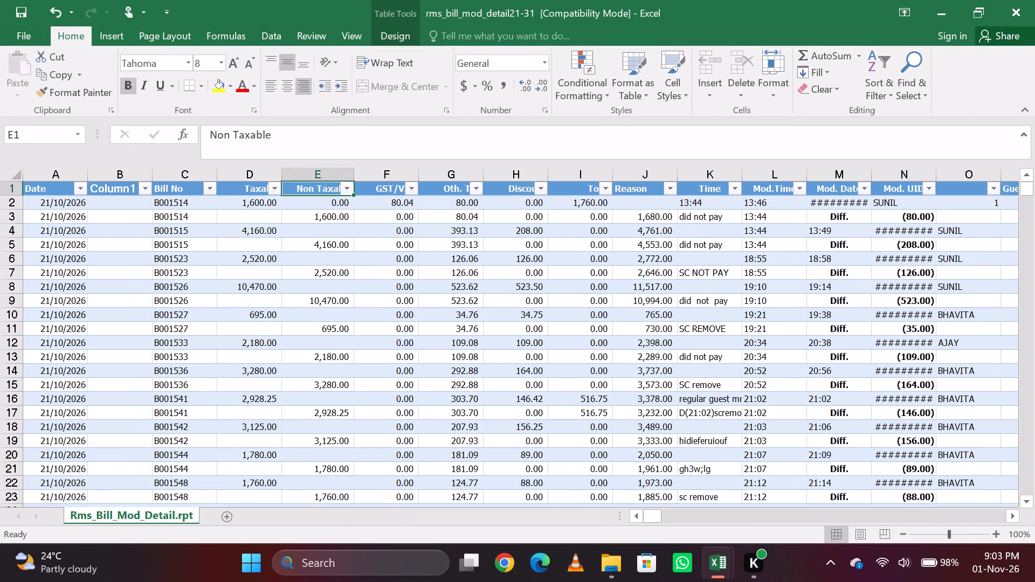
{"action": "key", "text": "Down"}
{"action": "key", "text": "Down"}
{"action": "key", "text": "Right"}
{"action": "key", "text": "Right"}
{"action": "key", "text": "Right"}
{"action": "key", "text": "Right"}
{"action": "key", "text": "Right"}
{"action": "key", "text": "Right"}
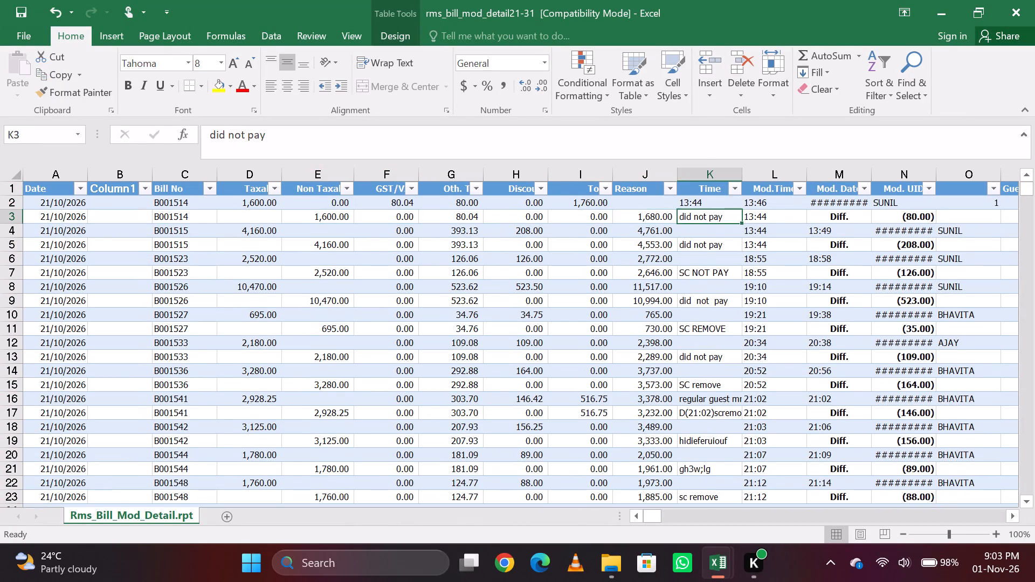
{"action": "key", "text": "Down"}
{"action": "key", "text": "Up"}
{"action": "key", "text": "Right"}
{"action": "key", "text": "Left"}
{"action": "key", "text": "Right"}
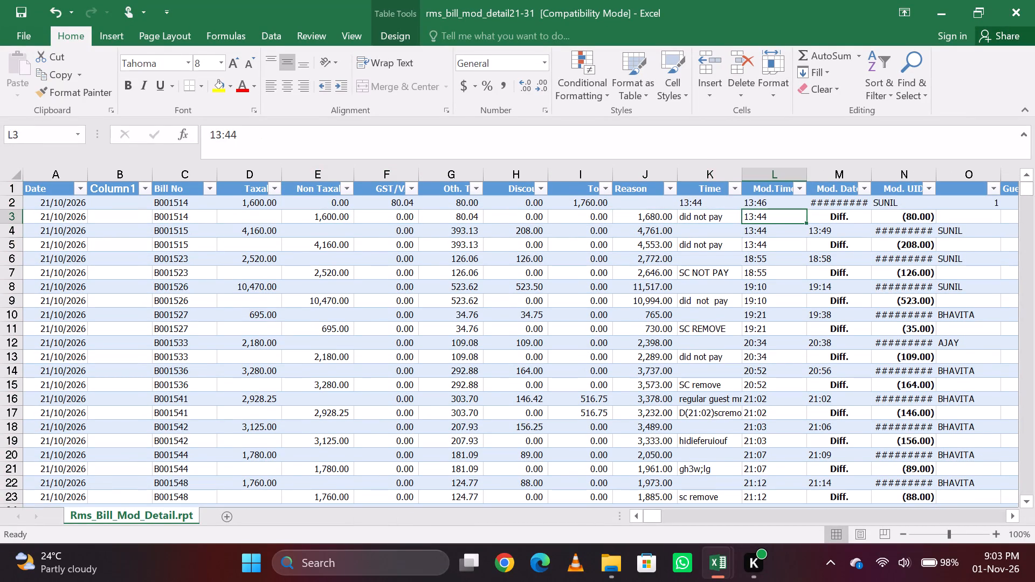
{"action": "key", "text": "Left"}
{"action": "key", "text": "Left"}
{"action": "key", "text": "Right"}
{"action": "key", "text": "Right"}
{"action": "key", "text": "Right"}
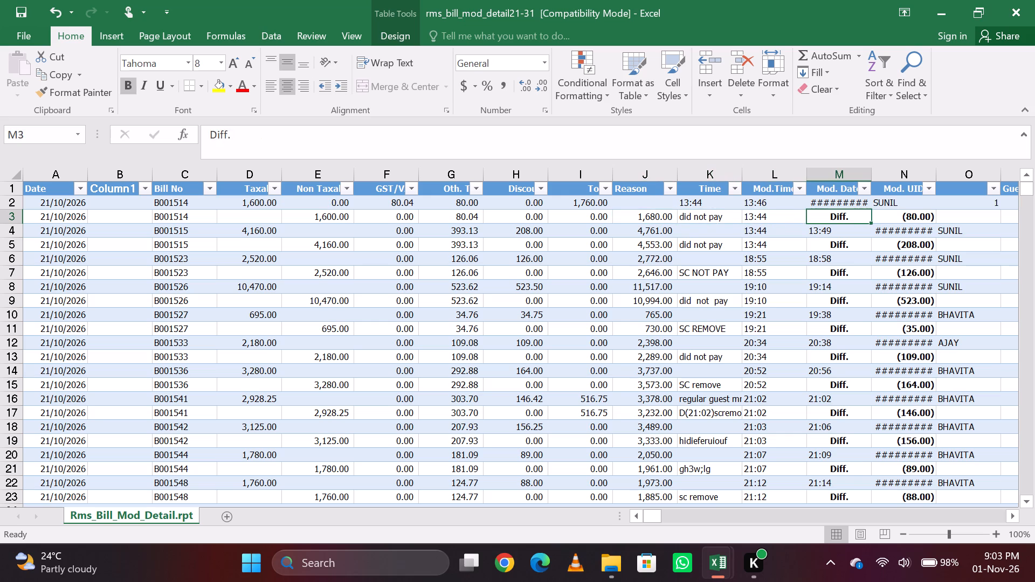
{"action": "key", "text": "Down"}
{"action": "key", "text": "Up"}
{"action": "key", "text": "Down"}
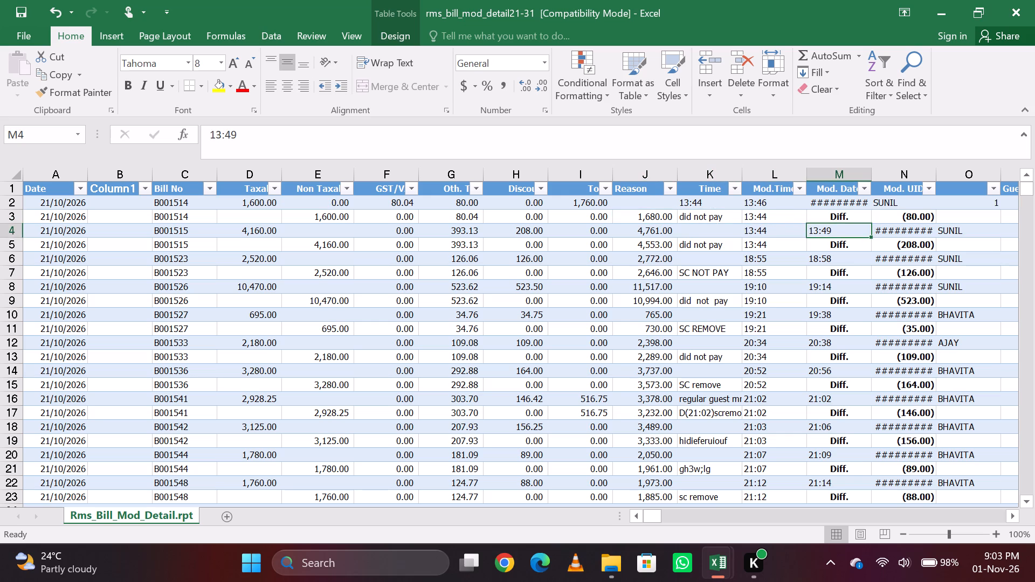
{"action": "key", "text": "Left"}
{"action": "key", "text": "Right"}
{"action": "key", "text": "Up"}
{"action": "key", "text": "Right"}
{"action": "key", "text": "Left"}
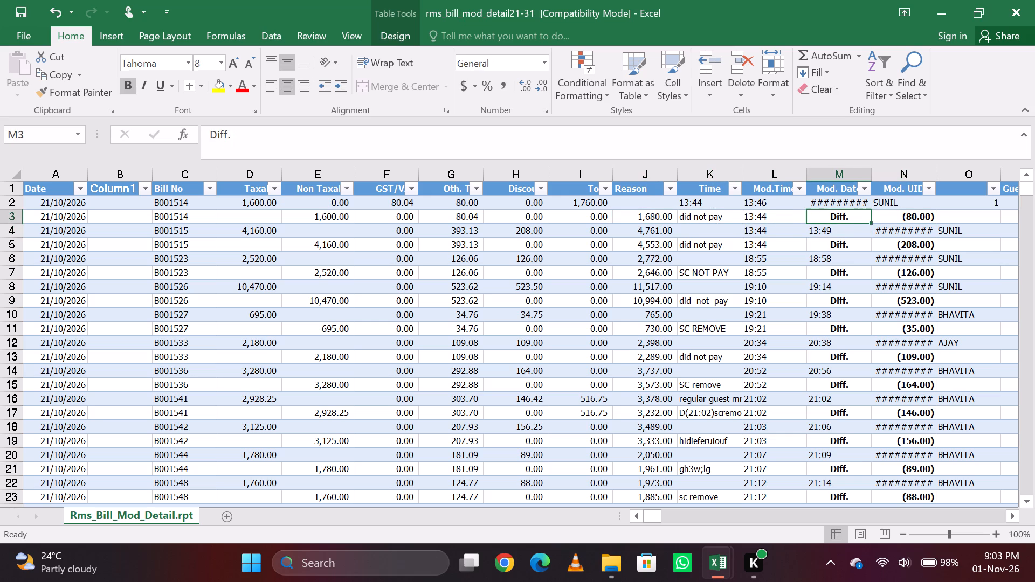
{"action": "key", "text": "Down"}
{"action": "key", "text": "Up"}
{"action": "key", "text": "Down"}
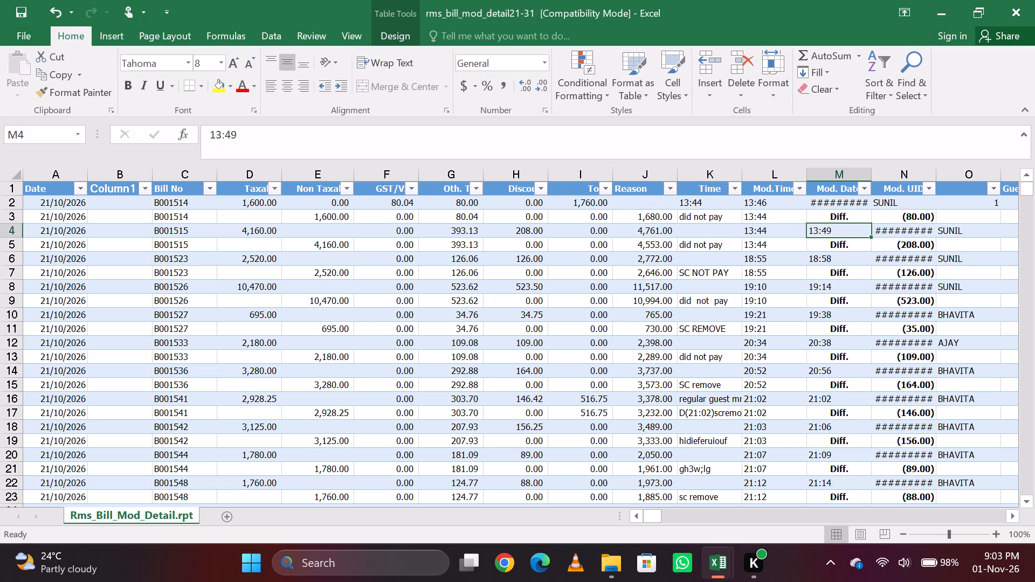
Autofit the Mod. UID column's width to its contents.
{"action": "key", "text": "Right"}
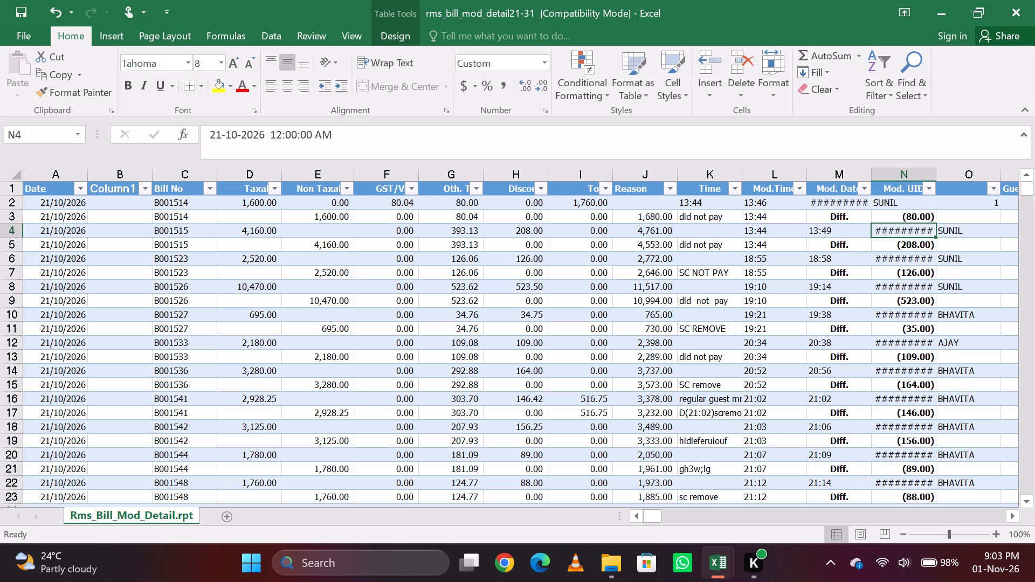
{"action": "double_click", "coordinate": [936, 177]}
Examine row 4's entries across the columns from Mod. UID through Guest to Column3.
{"action": "key", "text": "Right"}
{"action": "key", "text": "Right"}
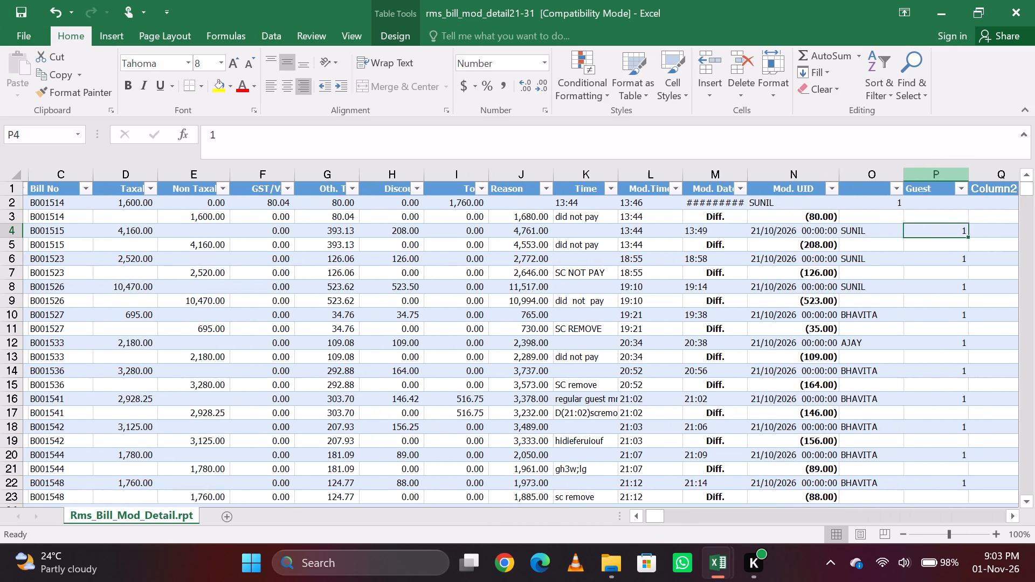
{"action": "key", "text": "Left"}
{"action": "key", "text": "Right"}
{"action": "key", "text": "Right"}
{"action": "key", "text": "Right"}
{"action": "key", "text": "Left"}
{"action": "key", "text": "Left"}
{"action": "key", "text": "Left"}
{"action": "key", "text": "Left"}
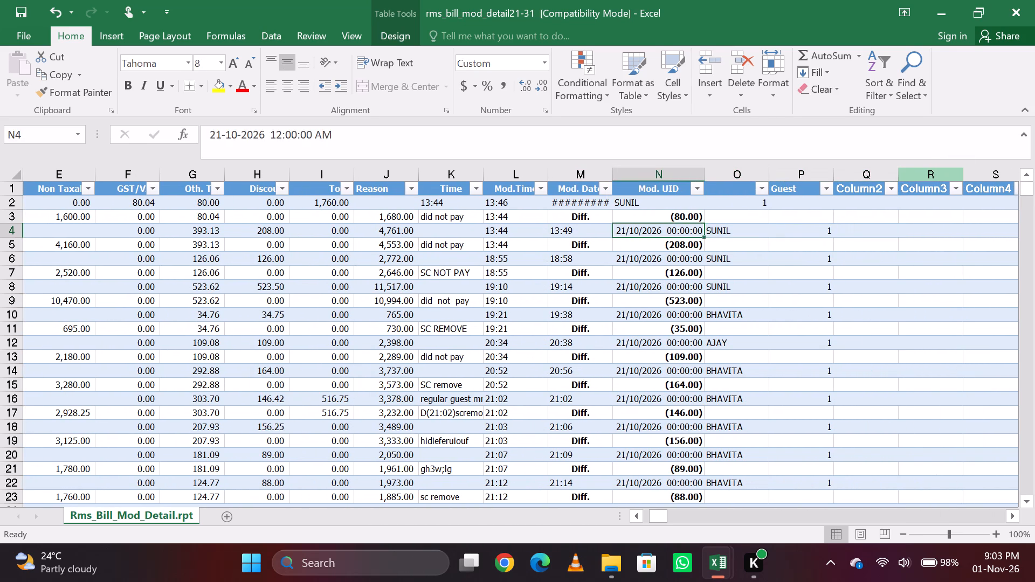
Copy the Mod. UID column's entries from row 2 down and paste them into the adjacent No column starting at row 3.
{"action": "key", "text": "Up"}
{"action": "key", "text": "Up"}
{"action": "key", "text": "ctrl+shift+Down"}
{"action": "key", "text": "ctrl+shift+Down"}
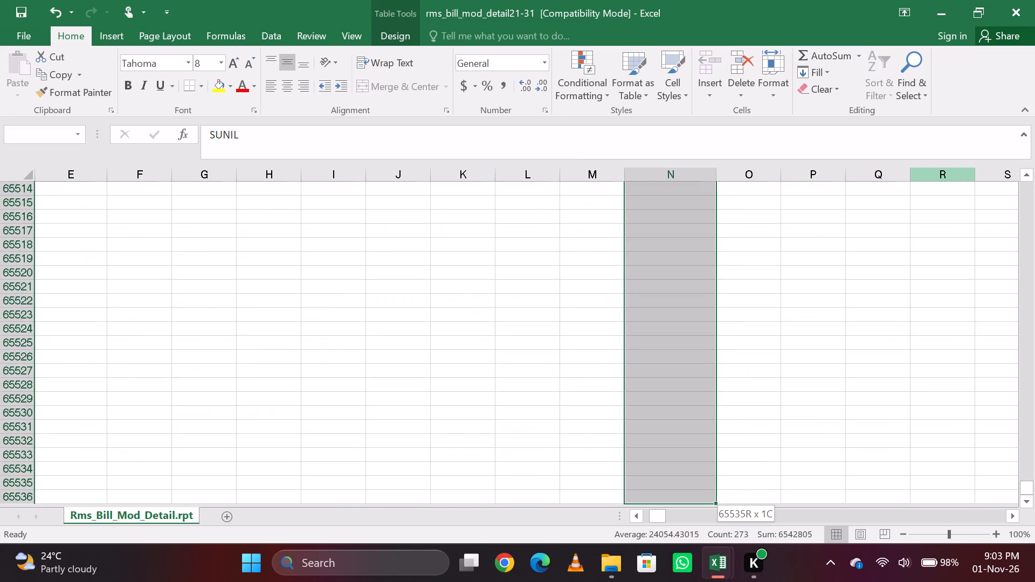
{"action": "key", "text": "ctrl+shift+Up"}
{"action": "key", "text": "ctrl+c"}
{"action": "key", "text": "Up"}
{"action": "key", "text": "Up"}
{"action": "key", "text": "Up"}
{"action": "key", "text": "Right"}
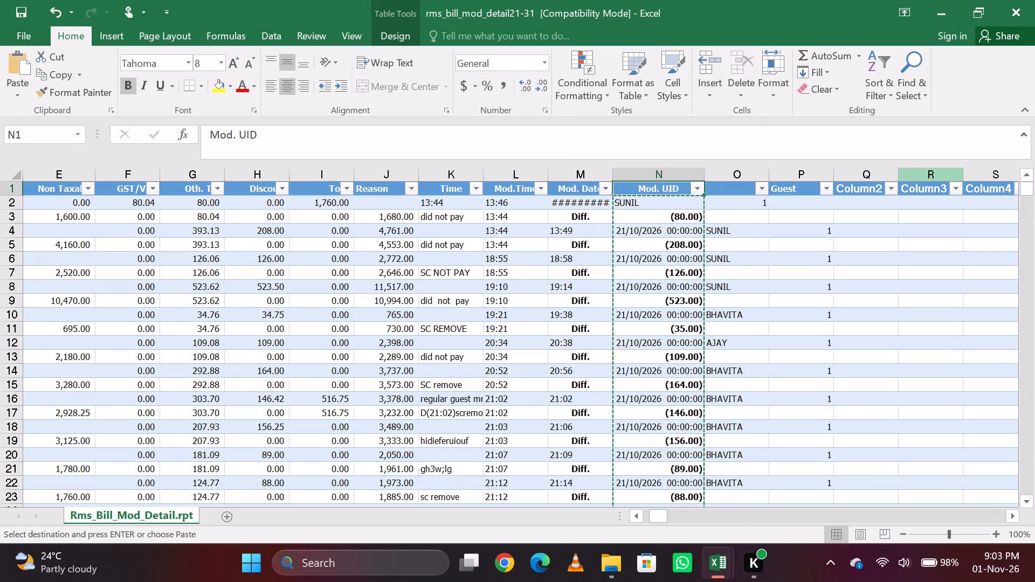
{"action": "key", "text": "Down"}
{"action": "key", "text": "Down"}
{"action": "key", "text": "ctrl+v"}
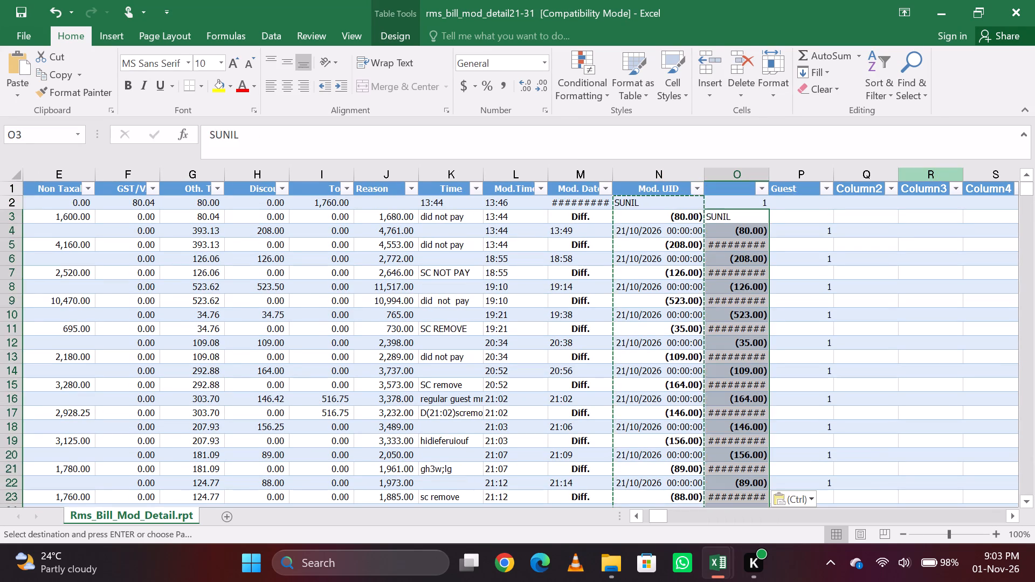
Examine row 3's entries across the columns from Date through Mod. UID against their headings.
{"action": "key", "text": "Down"}
{"action": "key", "text": "Left"}
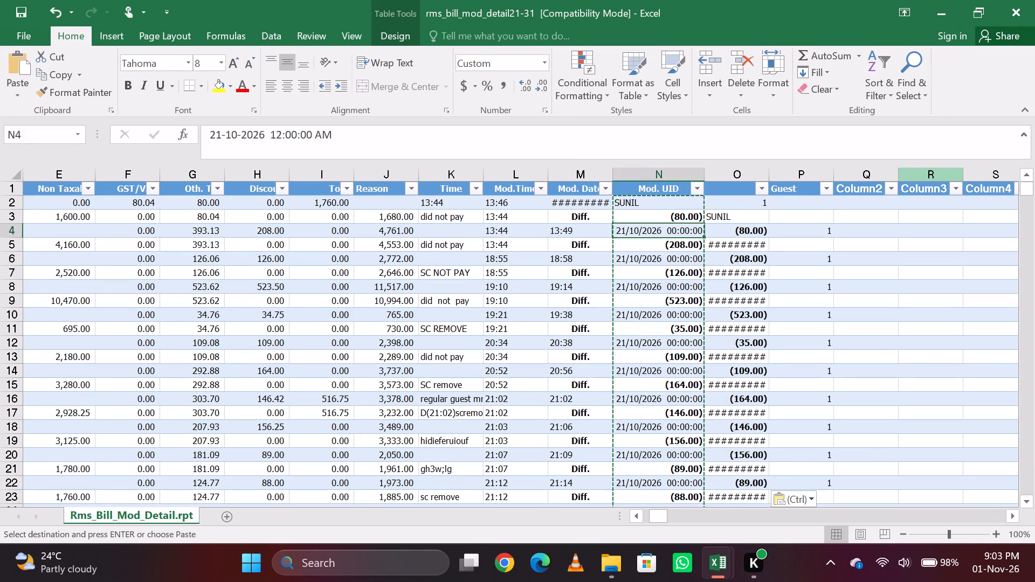
{"action": "key", "text": "Right"}
{"action": "key", "text": "Left"}
{"action": "key", "text": "Up"}
{"action": "key", "text": "shift+space"}
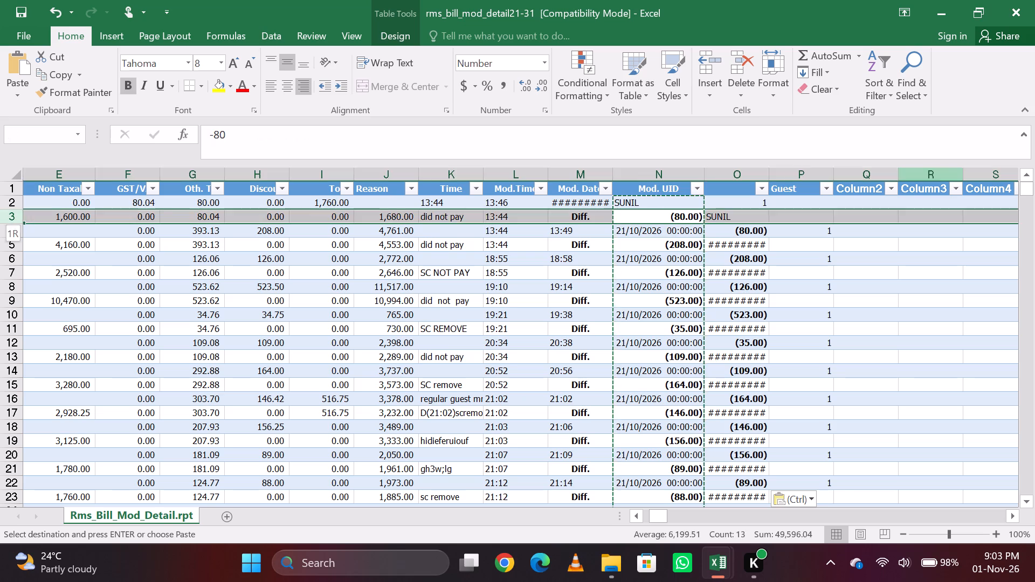
{"action": "key", "text": "Left"}
{"action": "key", "text": "Left"}
{"action": "key", "text": "Left"}
{"action": "key", "text": "Left"}
{"action": "key", "text": "Left"}
{"action": "key", "text": "Left"}
{"action": "key", "text": "Left"}
{"action": "key", "text": "Left"}
{"action": "key", "text": "Left"}
{"action": "key", "text": "Left"}
{"action": "key", "text": "Left"}
{"action": "key", "text": "Left"}
{"action": "key", "text": "Left"}
{"action": "key", "text": "Left"}
{"action": "key", "text": "Left"}
{"action": "key", "text": "Left"}
{"action": "key", "text": "Left"}
{"action": "key", "text": "Left"}
{"action": "key", "text": "Left"}
{"action": "key", "text": "Left"}
{"action": "key", "text": "Right"}
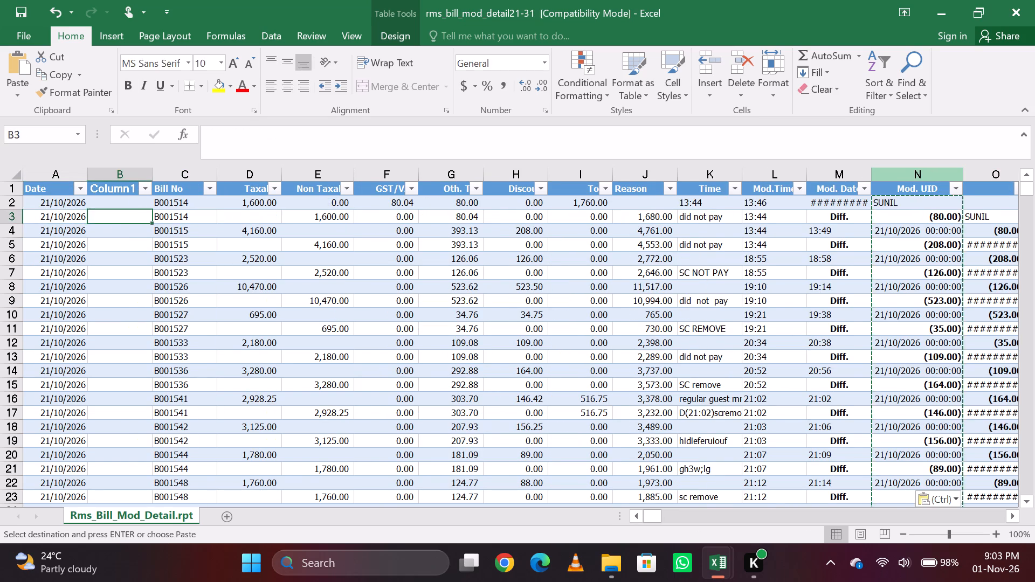
{"action": "key", "text": "Right"}
{"action": "key", "text": "Right"}
{"action": "key", "text": "Right"}
{"action": "key", "text": "Right"}
{"action": "key", "text": "Right"}
{"action": "key", "text": "Right"}
{"action": "key", "text": "Right"}
{"action": "key", "text": "Right"}
{"action": "key", "text": "Right"}
{"action": "key", "text": "Right"}
{"action": "key", "text": "Right"}
{"action": "key", "text": "Left"}
{"action": "key", "text": "Left"}
{"action": "key", "text": "Left"}
{"action": "key", "text": "Left"}
{"action": "key", "text": "Left"}
{"action": "key", "text": "Left"}
{"action": "key", "text": "Left"}
{"action": "key", "text": "Left"}
{"action": "key", "text": "Left"}
{"action": "key", "text": "Left"}
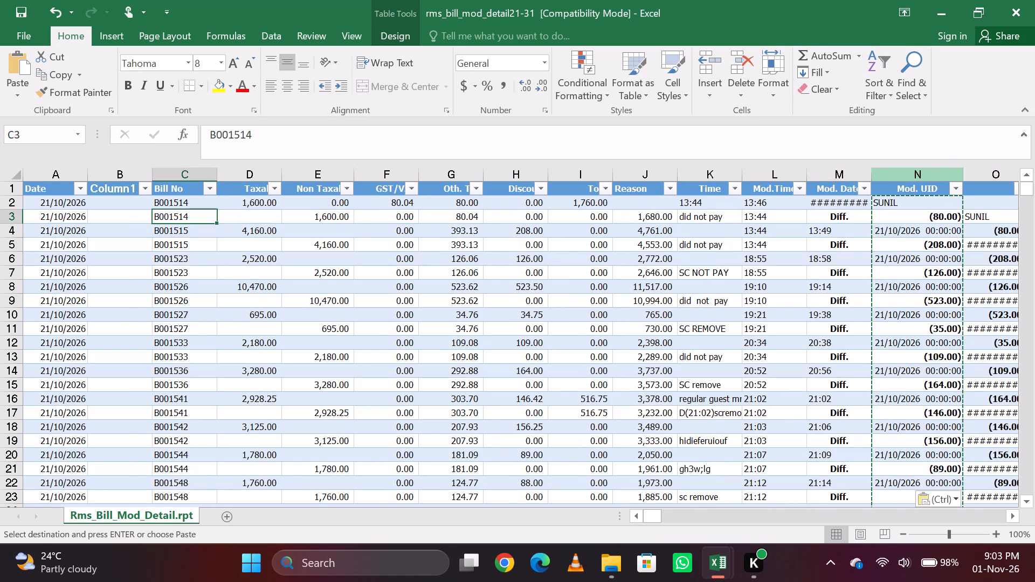
Copy all the log's dates from row 2 down and paste them as values into the ADDA report's Bill Modification Date column from row 367.
{"action": "key", "text": "Left"}
{"action": "key", "text": "Left"}
{"action": "key", "text": "Left"}
{"action": "key", "text": "Up"}
{"action": "key", "text": "Down"}
{"action": "key", "text": "Up"}
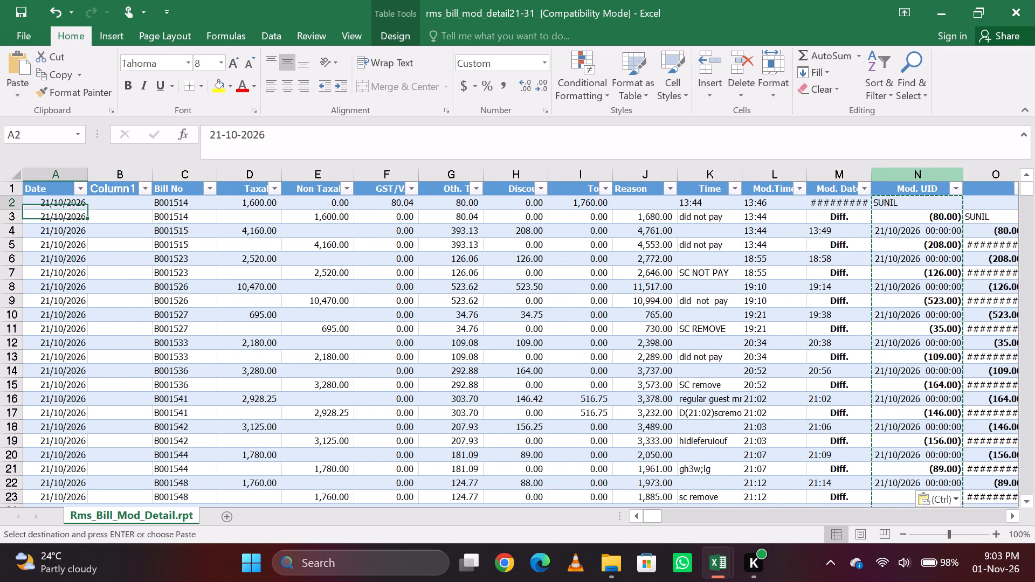
{"action": "key", "text": "ctrl+shift+Down"}
{"action": "key", "text": "ctrl+c"}
{"action": "key", "text": "alt+Tab"}
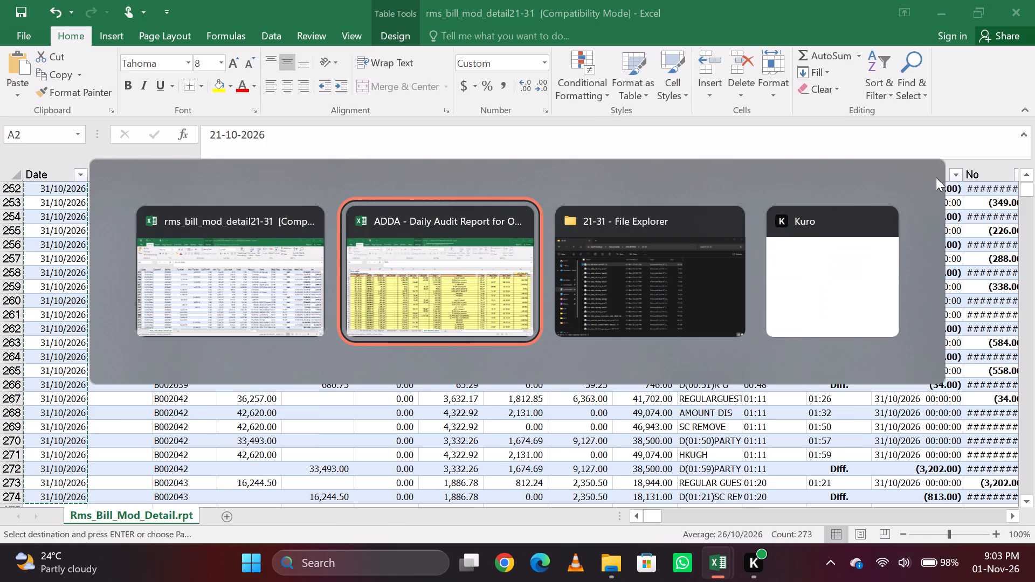
{"action": "key", "text": "Right"}
{"action": "key", "text": "Left"}
{"action": "key", "text": "Page_Down"}
{"action": "key", "text": "Page_Down"}
{"action": "key", "text": "Page_Down"}
{"action": "key", "text": "Page_Down"}
{"action": "key", "text": "Page_Down"}
{"action": "key", "text": "Page_Down"}
{"action": "key", "text": "Page_Down"}
{"action": "key", "text": "Page_Down"}
{"action": "key", "text": "Page_Down"}
{"action": "key", "text": "Page_Down"}
{"action": "key", "text": "Page_Down"}
{"action": "key", "text": "Page_Down"}
{"action": "key", "text": "Page_Down"}
{"action": "key", "text": "Page_Down"}
{"action": "key", "text": "Page_Down"}
{"action": "key", "text": "Page_Down"}
{"action": "key", "text": "Page_Down"}
{"action": "key", "text": "Page_Down"}
{"action": "key", "text": "Page_Down"}
{"action": "key", "text": "Page_Down"}
{"action": "key", "text": "Page_Down"}
{"action": "key", "text": "Page_Down"}
{"action": "key", "text": "Page_Down"}
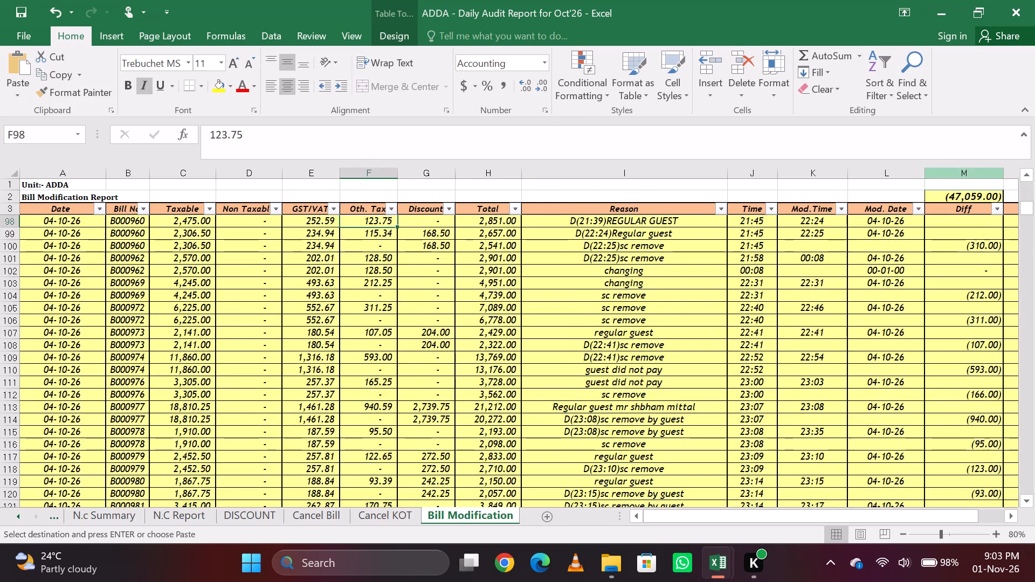
{"action": "key", "text": "Page_Up"}
{"action": "key", "text": "Page_Up"}
{"action": "key", "text": "Page_Up"}
{"action": "key", "text": "Page_Up"}
{"action": "key", "text": "Page_Up"}
{"action": "key", "text": "Page_Up"}
{"action": "key", "text": "Page_Up"}
{"action": "key", "text": "Page_Up"}
{"action": "key", "text": "Page_Up"}
{"action": "key", "text": "Page_Up"}
{"action": "key", "text": "Page_Up"}
{"action": "key", "text": "Page_Up"}
{"action": "key", "text": "Page_Up"}
{"action": "key", "text": "Page_Up"}
{"action": "key", "text": "Page_Up"}
{"action": "key", "text": "Page_Up"}
{"action": "key", "text": "Page_Up"}
{"action": "key", "text": "Page_Up"}
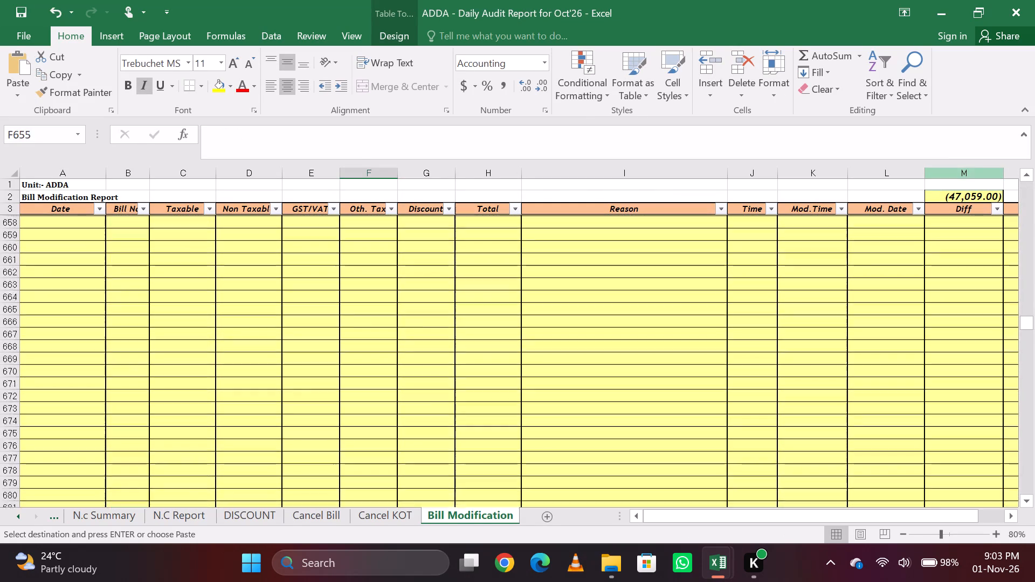
{"action": "key", "text": "Page_Up"}
{"action": "key", "text": "Left"}
{"action": "key", "text": "Left"}
{"action": "key", "text": "Left"}
{"action": "key", "text": "Left"}
{"action": "key", "text": "Left"}
{"action": "key", "text": "Left"}
{"action": "key", "text": "Left"}
{"action": "key", "text": "Left"}
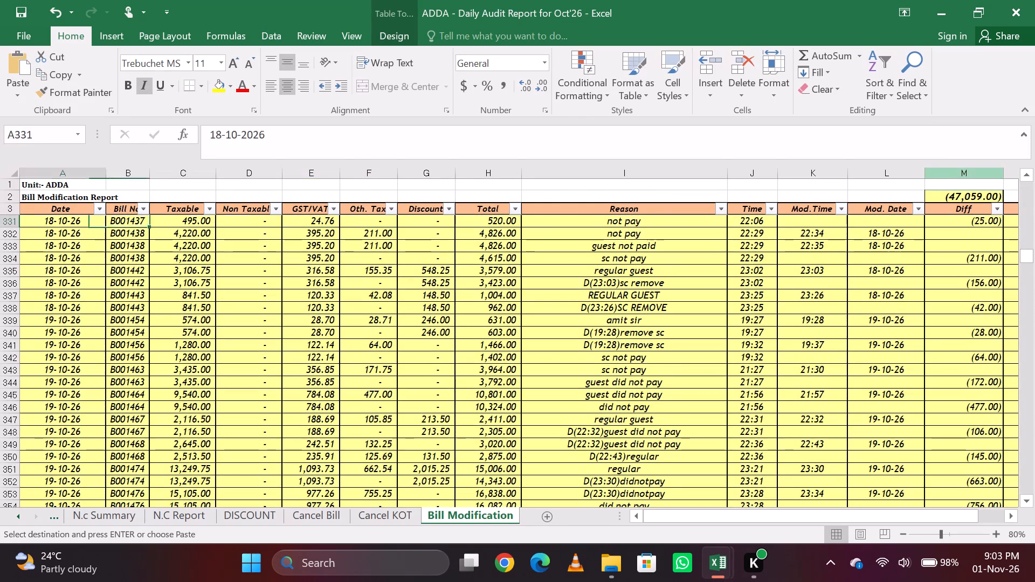
{"action": "key", "text": "Page_Down"}
{"action": "key", "text": "Down"}
{"action": "key", "text": "Down"}
{"action": "key", "text": "Down"}
{"action": "key", "text": "Down"}
{"action": "key", "text": "Down"}
{"action": "key", "text": "Down"}
{"action": "key", "text": "Down"}
{"action": "key", "text": "Down"}
{"action": "key", "text": "Down"}
{"action": "key", "text": "Down"}
{"action": "key", "text": "Down"}
{"action": "key", "text": "Down"}
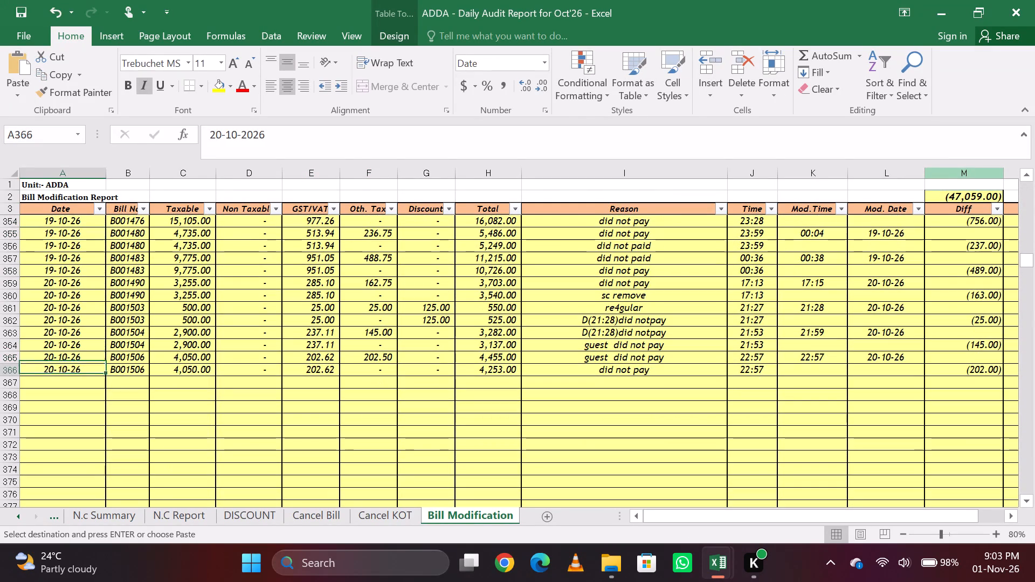
{"action": "key", "text": "Down"}
{"action": "type", "text": "ESV"}
{"action": "key", "text": "Return"}
{"action": "key", "text": "Right"}
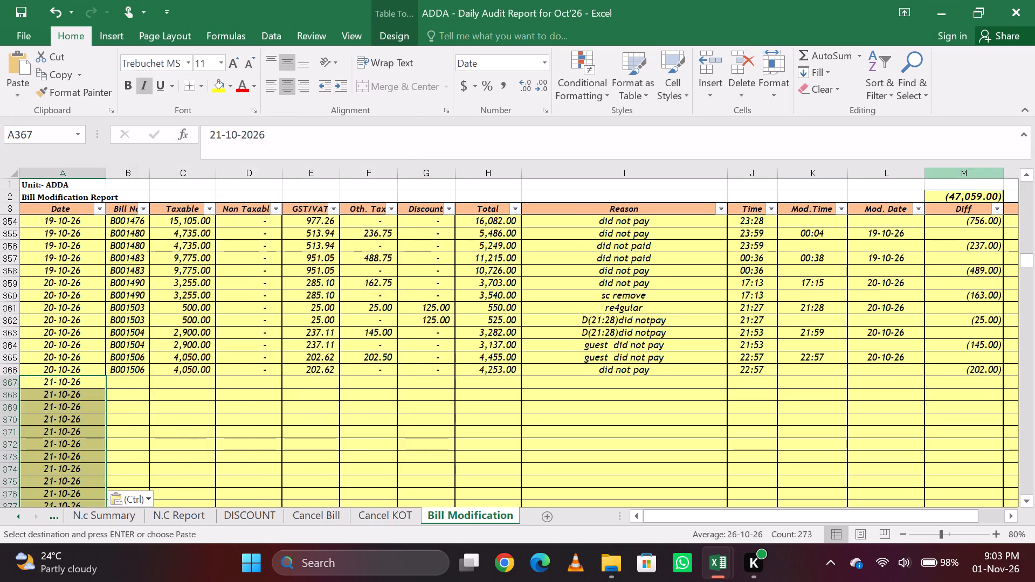
Copy all the log's Bill No entries and paste them as values beside the new dates in the Bill Modification sheet, from row 367.
{"action": "key", "text": "alt+Tab"}
{"action": "key", "text": "Up"}
{"action": "key", "text": "Right"}
{"action": "key", "text": "Down"}
{"action": "key", "text": "Right"}
{"action": "key", "text": "ctrl+shift+Down"}
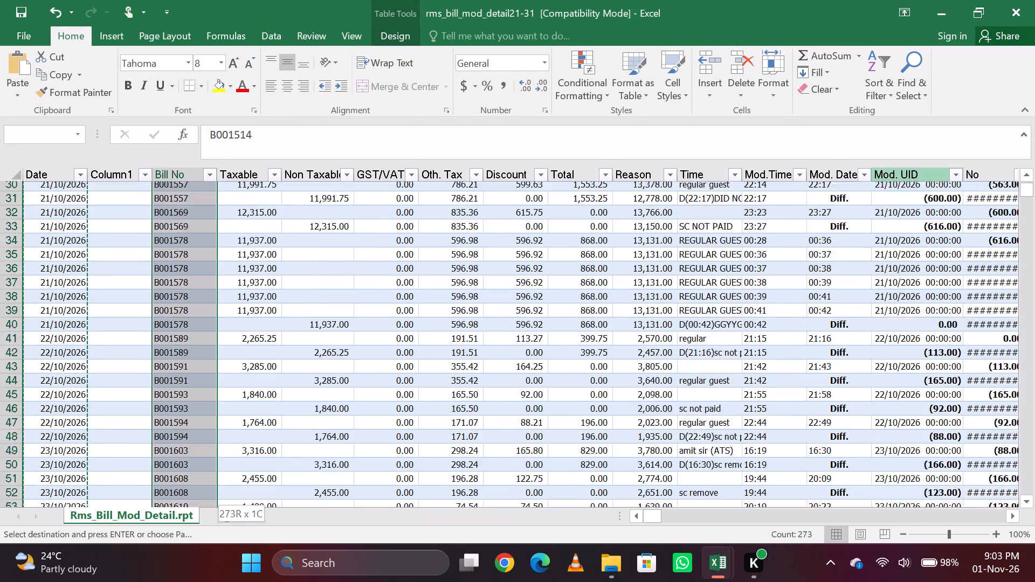
{"action": "key", "text": "ctrl+c"}
{"action": "key", "text": "alt+Tab"}
{"action": "key", "text": "Right"}
{"action": "key", "text": "Left"}
{"action": "type", "text": "ESV"}
{"action": "key", "text": "Return"}
{"action": "key", "text": "Right"}
Copy the log's Taxable amount from row 2 and paste it as a value into the ADDA report's Taxable column at row 367.
{"action": "key", "text": "alt+Tab"}
{"action": "key", "text": "Up"}
{"action": "key", "text": "Right"}
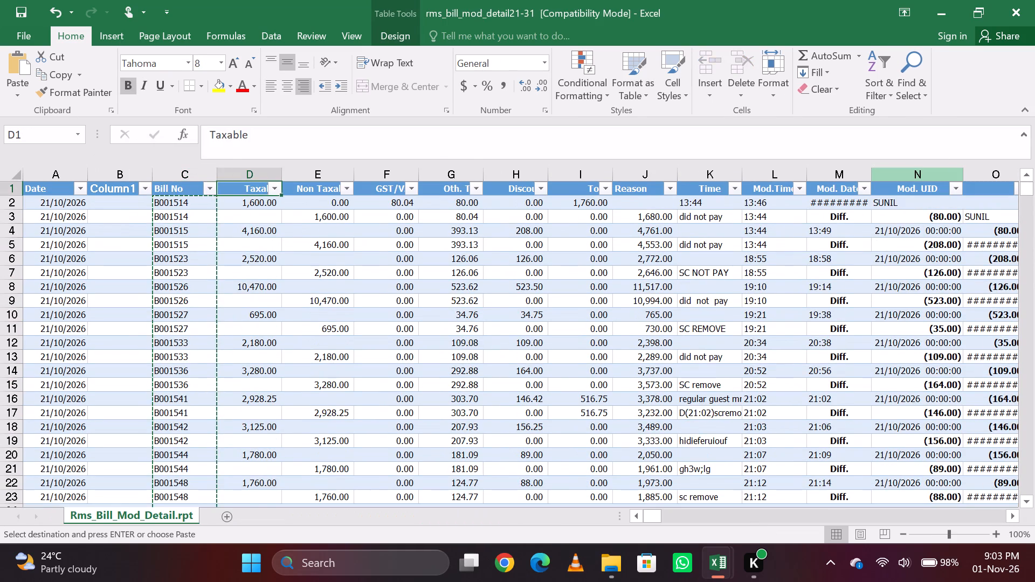
{"action": "key", "text": "Down"}
{"action": "key", "text": "ctrl+c"}
{"action": "key", "text": "alt+Tab"}
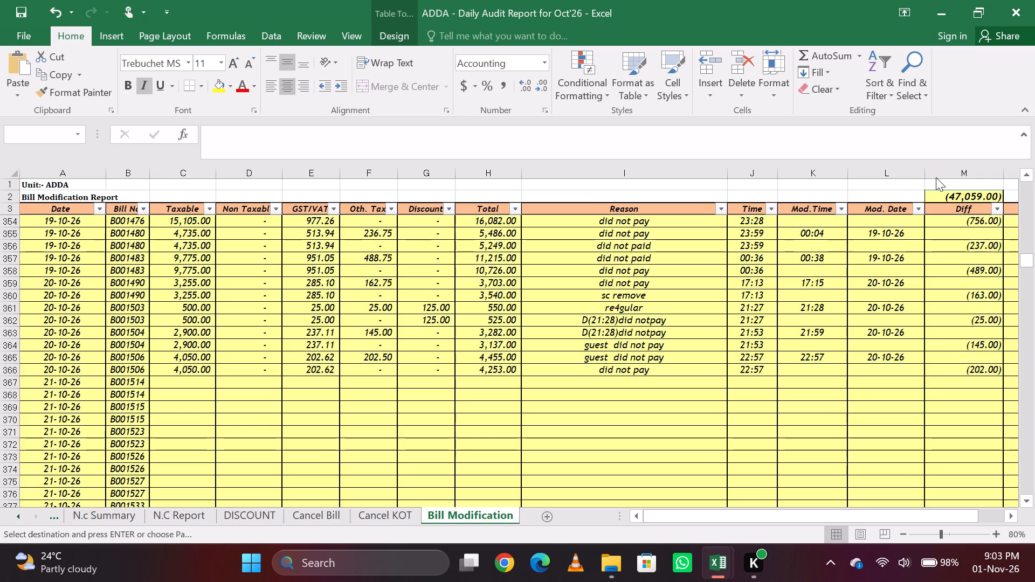
{"action": "key", "text": "Right"}
{"action": "key", "text": "Left"}
{"action": "type", "text": "ESV"}
{"action": "key", "text": "Return"}
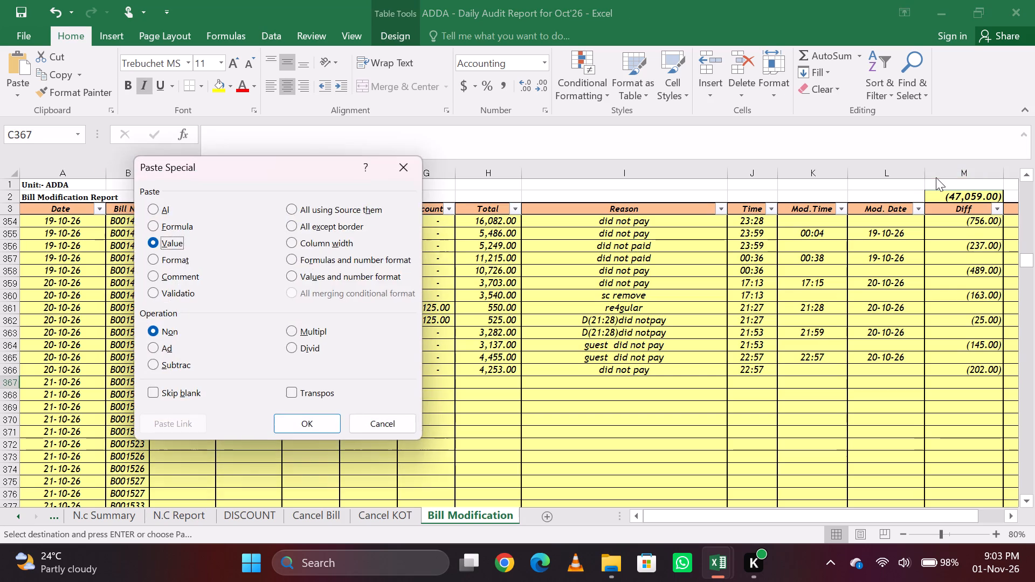
{"action": "key", "text": "Right"}
{"action": "key", "text": "Left"}
{"action": "key", "text": "Right"}
{"action": "key", "text": "Left"}
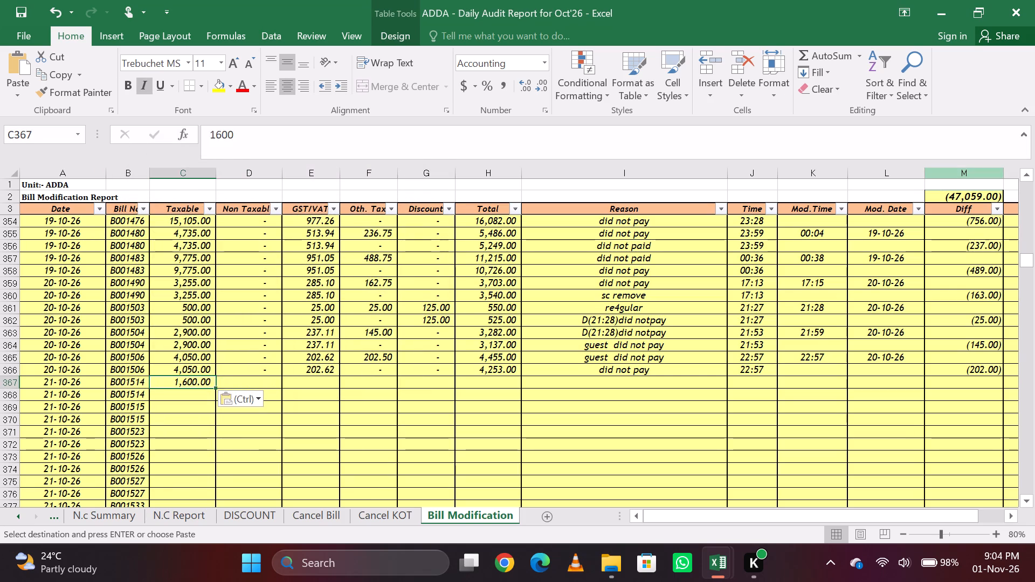
{"action": "key", "text": "Right"}
{"action": "key", "text": "Left"}
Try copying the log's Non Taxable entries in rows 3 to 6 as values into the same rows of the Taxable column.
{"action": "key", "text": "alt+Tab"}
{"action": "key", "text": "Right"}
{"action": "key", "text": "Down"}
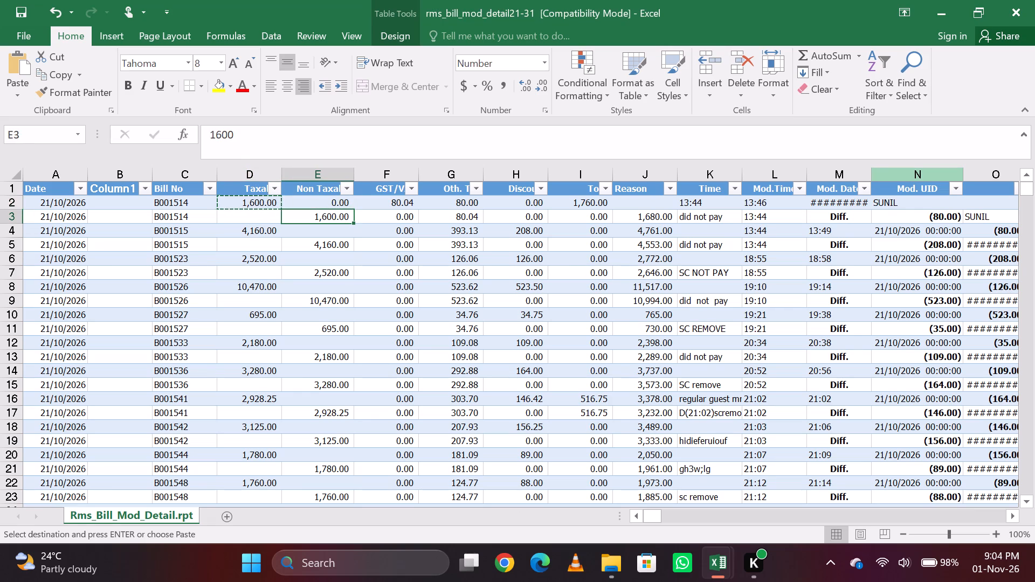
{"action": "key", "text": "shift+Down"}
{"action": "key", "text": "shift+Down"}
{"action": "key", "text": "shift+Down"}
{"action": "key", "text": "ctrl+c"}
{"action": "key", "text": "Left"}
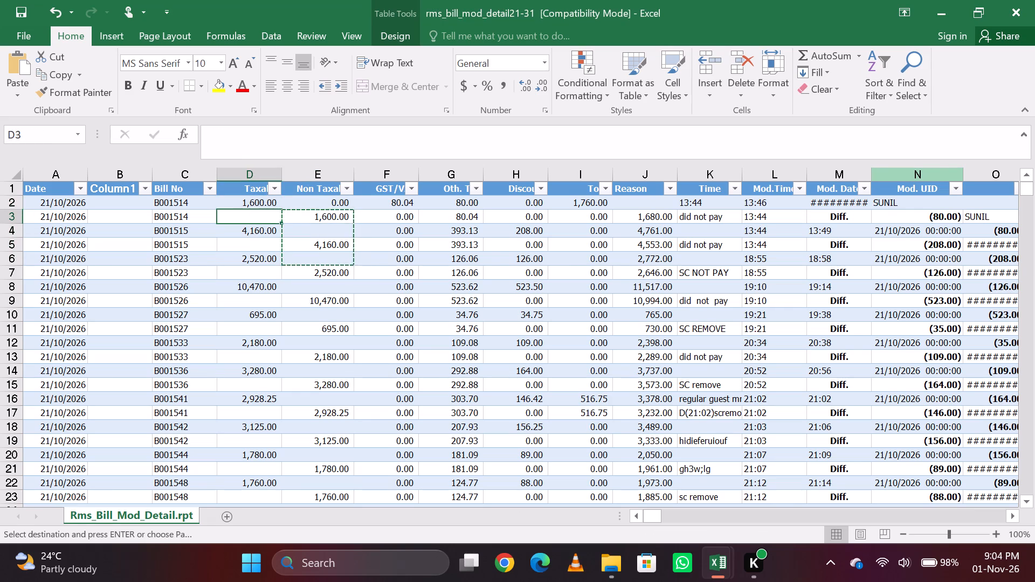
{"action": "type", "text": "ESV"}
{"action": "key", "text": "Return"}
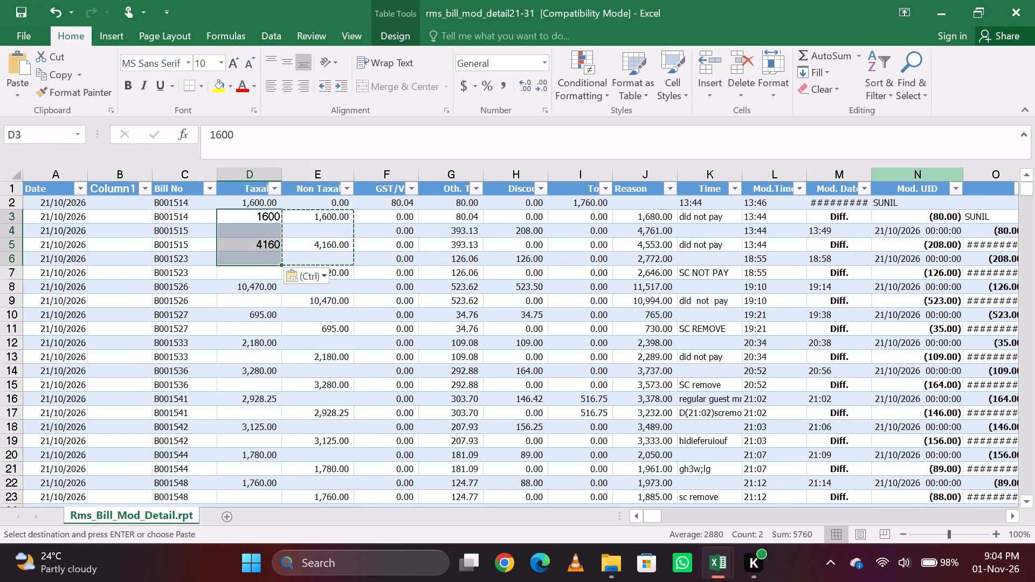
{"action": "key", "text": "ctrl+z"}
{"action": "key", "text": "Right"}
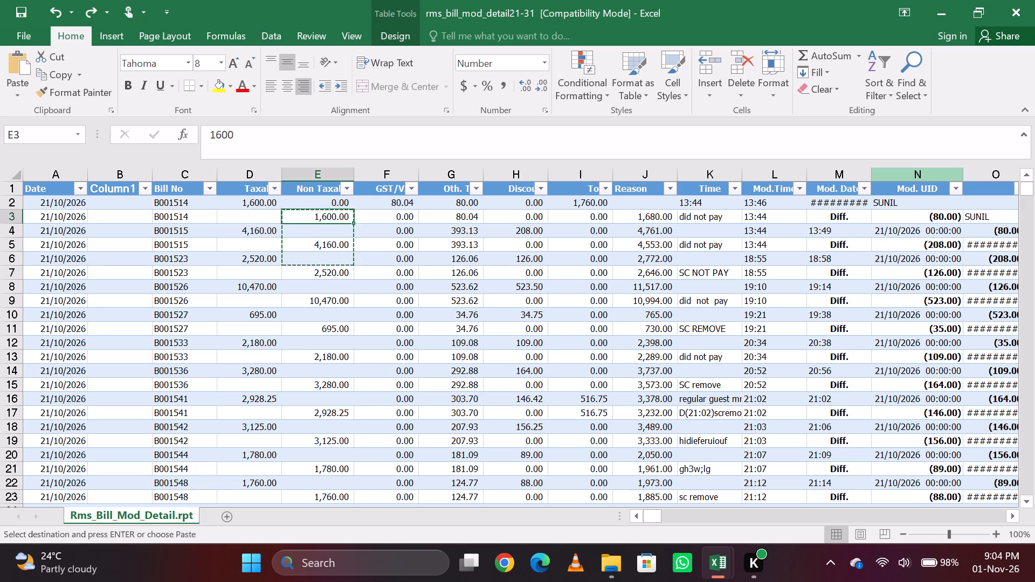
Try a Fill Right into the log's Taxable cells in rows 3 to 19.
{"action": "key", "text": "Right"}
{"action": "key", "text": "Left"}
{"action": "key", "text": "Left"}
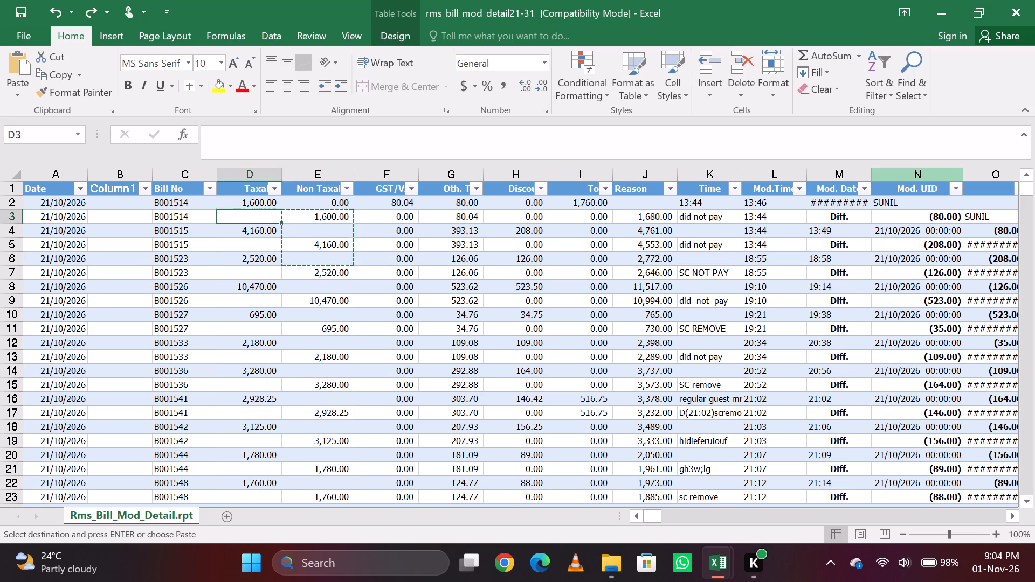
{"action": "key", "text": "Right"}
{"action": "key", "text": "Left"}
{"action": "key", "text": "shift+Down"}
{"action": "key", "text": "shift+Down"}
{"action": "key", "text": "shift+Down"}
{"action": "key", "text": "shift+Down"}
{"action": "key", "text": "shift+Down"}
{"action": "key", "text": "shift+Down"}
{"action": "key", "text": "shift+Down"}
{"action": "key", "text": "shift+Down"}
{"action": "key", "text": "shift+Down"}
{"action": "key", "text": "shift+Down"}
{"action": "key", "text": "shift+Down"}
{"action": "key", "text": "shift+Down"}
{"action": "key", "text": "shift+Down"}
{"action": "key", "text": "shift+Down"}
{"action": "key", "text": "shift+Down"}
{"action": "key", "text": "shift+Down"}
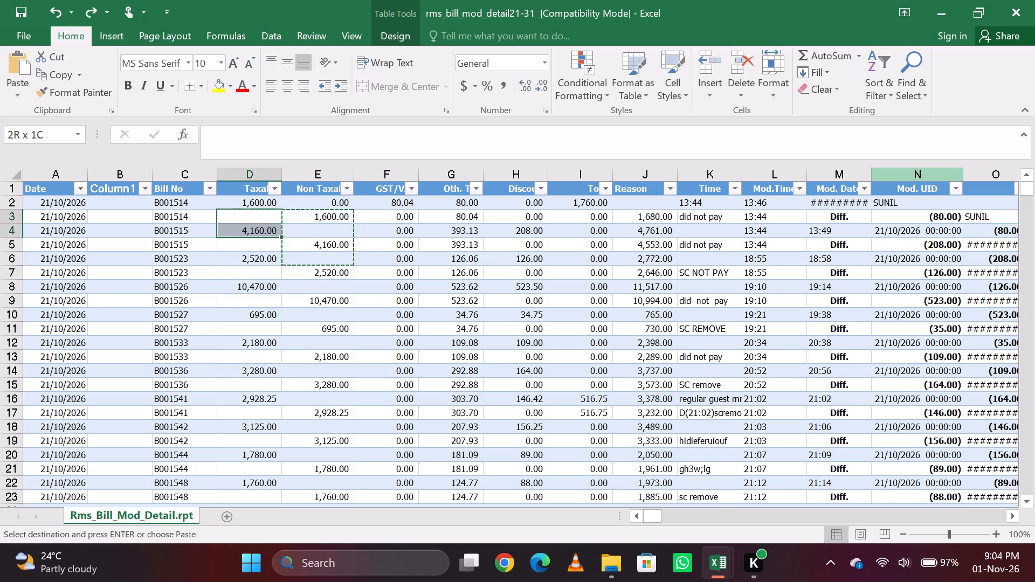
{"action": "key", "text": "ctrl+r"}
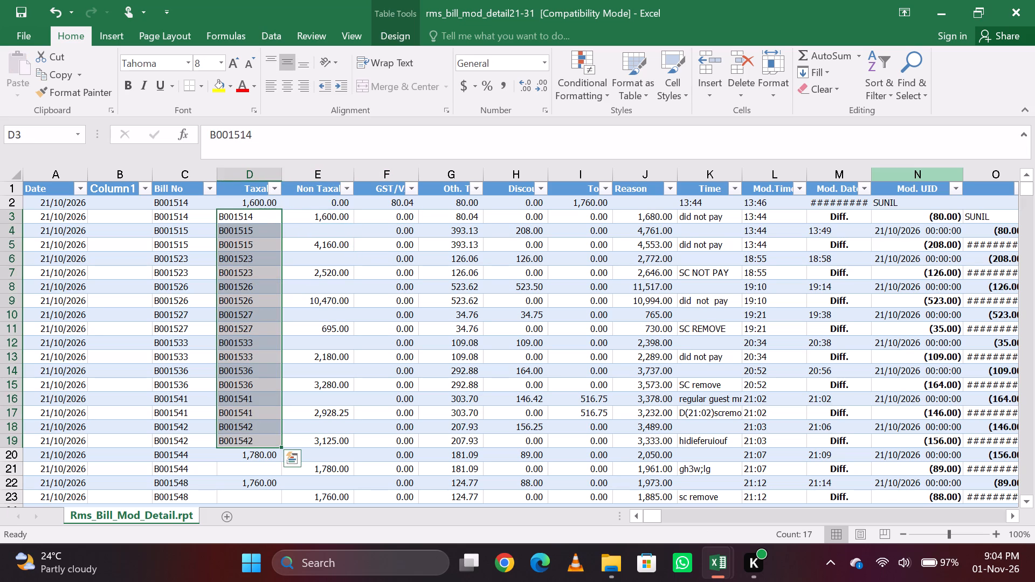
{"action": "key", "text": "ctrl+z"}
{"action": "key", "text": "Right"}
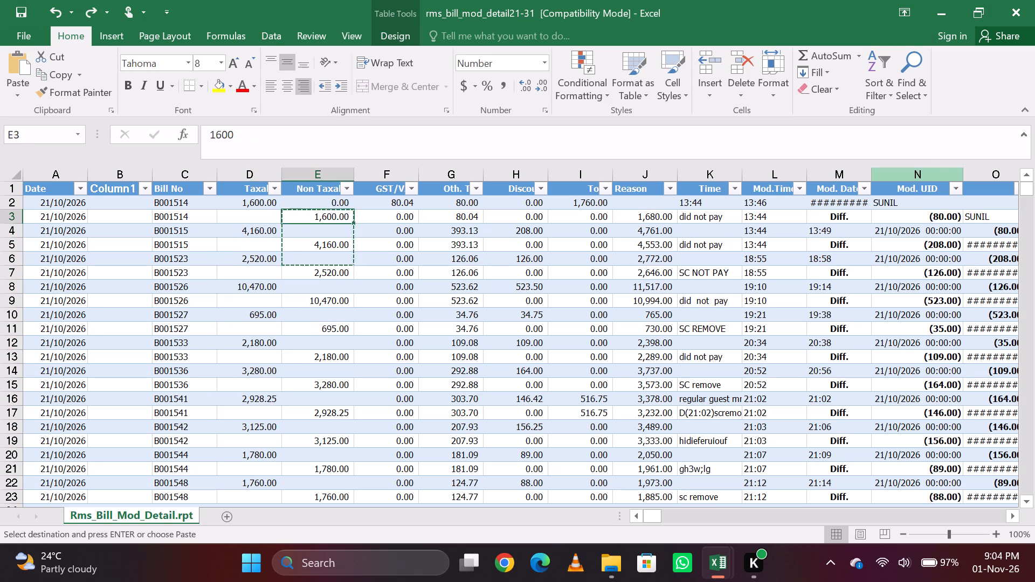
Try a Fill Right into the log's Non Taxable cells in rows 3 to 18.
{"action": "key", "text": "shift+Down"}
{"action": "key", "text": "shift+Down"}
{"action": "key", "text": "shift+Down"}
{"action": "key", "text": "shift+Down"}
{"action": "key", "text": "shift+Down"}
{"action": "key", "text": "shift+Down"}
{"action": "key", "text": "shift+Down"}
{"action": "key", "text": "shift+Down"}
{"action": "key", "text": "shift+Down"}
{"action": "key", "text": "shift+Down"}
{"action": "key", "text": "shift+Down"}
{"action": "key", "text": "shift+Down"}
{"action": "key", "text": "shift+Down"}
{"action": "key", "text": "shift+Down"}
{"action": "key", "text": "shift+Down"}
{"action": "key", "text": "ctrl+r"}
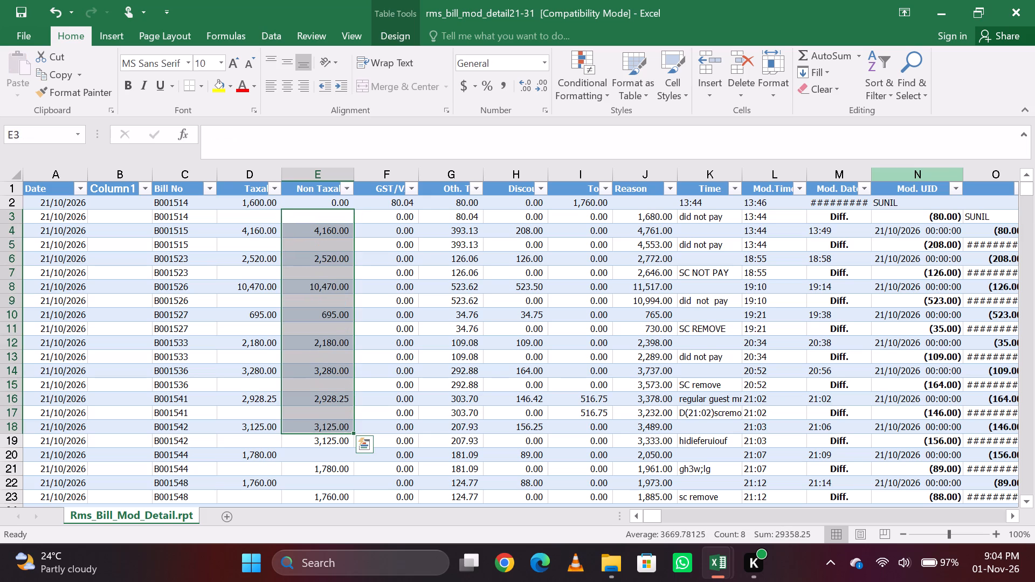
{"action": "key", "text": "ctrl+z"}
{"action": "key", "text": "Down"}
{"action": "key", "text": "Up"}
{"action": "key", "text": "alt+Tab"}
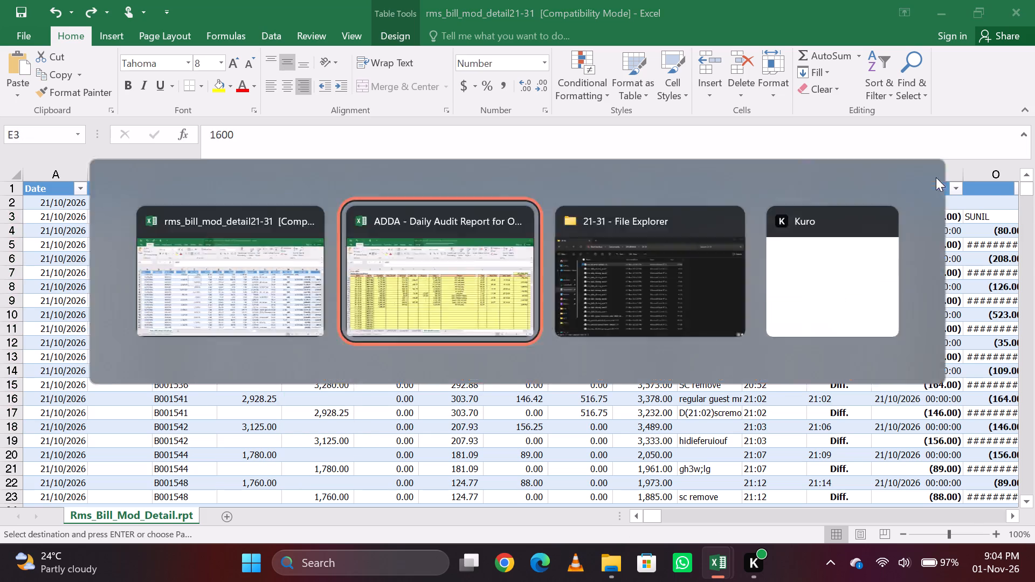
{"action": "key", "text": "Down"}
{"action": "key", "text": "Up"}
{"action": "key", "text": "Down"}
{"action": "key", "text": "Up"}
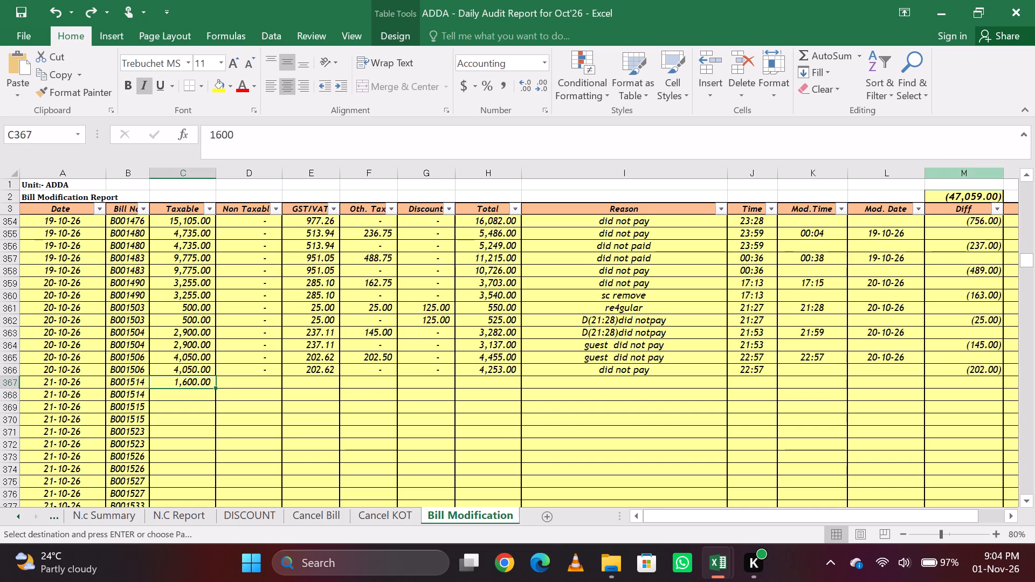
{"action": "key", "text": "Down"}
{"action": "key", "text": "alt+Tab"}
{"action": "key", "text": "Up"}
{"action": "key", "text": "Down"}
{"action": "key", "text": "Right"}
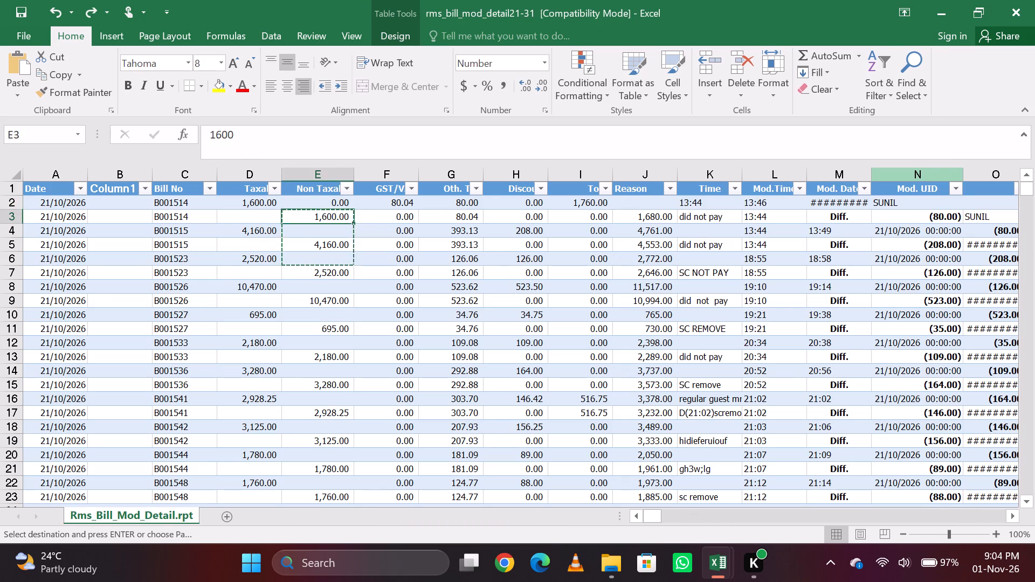
Copy the log's Non Taxable amount from row 2 and paste it as a value into the Bill Modification sheet's Non Taxable column at row 367.
{"action": "key", "text": "Right"}
{"action": "key", "text": "Up"}
{"action": "key", "text": "Left"}
{"action": "key", "text": "Left"}
{"action": "key", "text": "ctrl+c"}
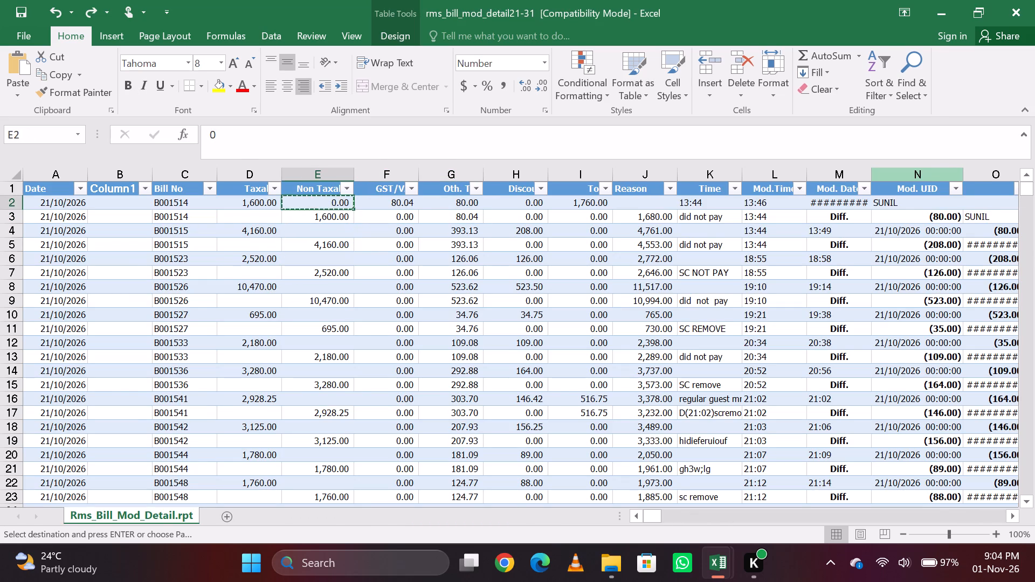
{"action": "key", "text": "alt+Tab"}
{"action": "key", "text": "Right"}
{"action": "key", "text": "Left"}
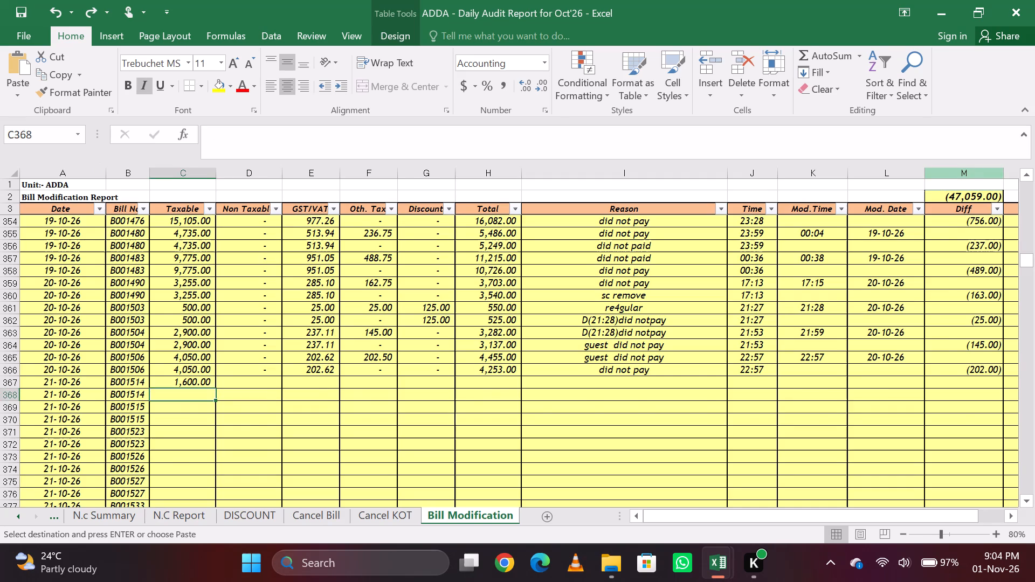
{"action": "key", "text": "alt+Tab"}
{"action": "key", "text": "Right"}
{"action": "key", "text": "Left"}
{"action": "key", "text": "Up"}
{"action": "key", "text": "Down"}
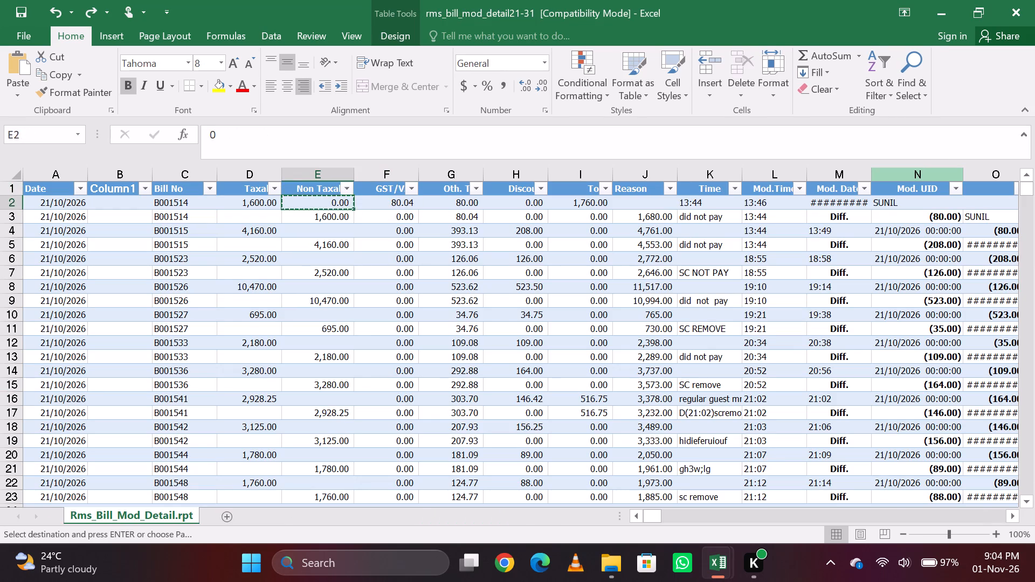
{"action": "key", "text": "Left"}
{"action": "key", "text": "Right"}
{"action": "key", "text": "alt+Tab"}
{"action": "key", "text": "Right"}
{"action": "key", "text": "Left"}
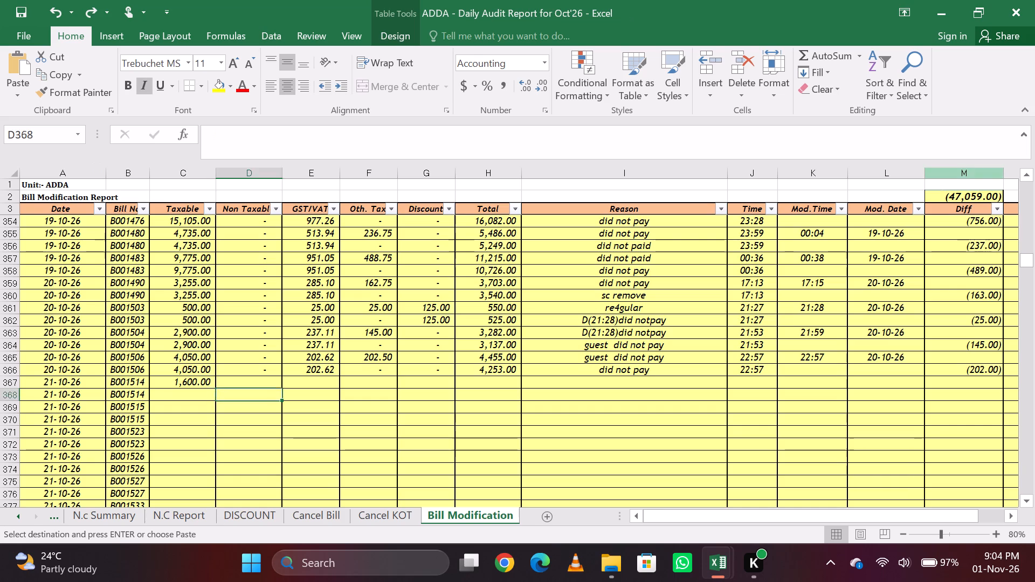
{"action": "key", "text": "Right"}
{"action": "key", "text": "alt+Tab"}
{"action": "key", "text": "alt+Tab"}
{"action": "key", "text": "Right"}
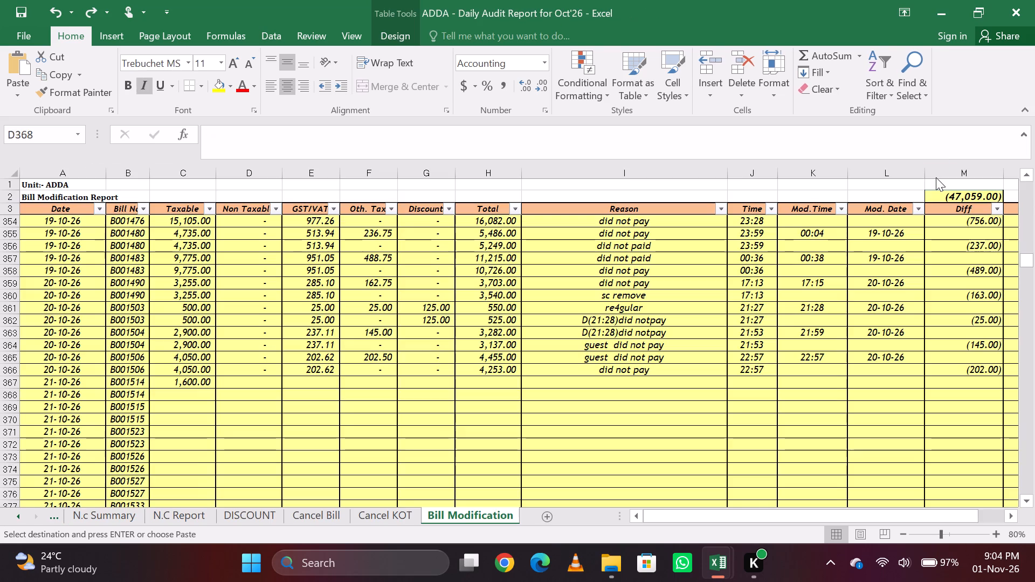
{"action": "key", "text": "Left"}
{"action": "key", "text": "Up"}
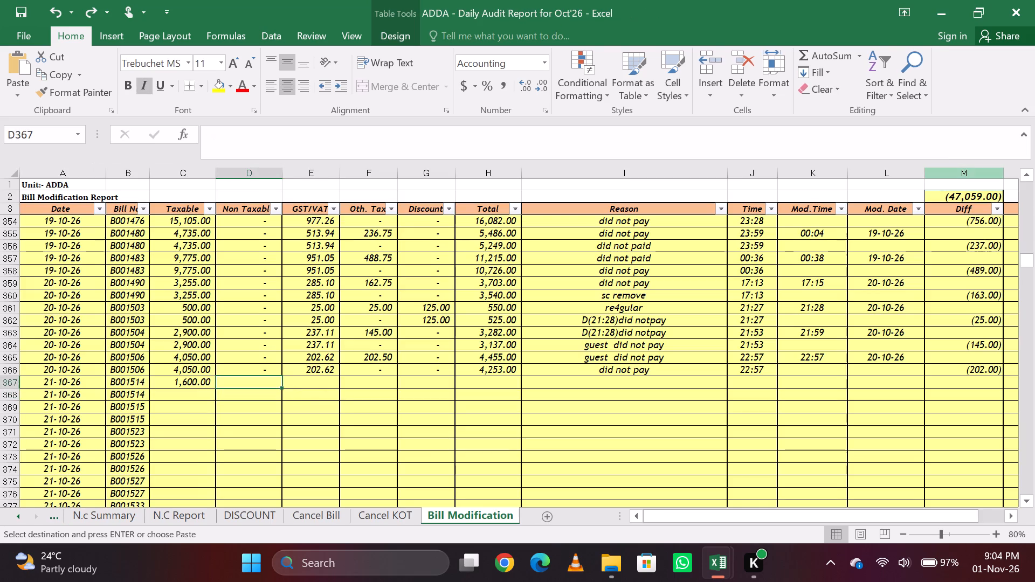
{"action": "type", "text": "ESV"}
{"action": "key", "text": "Return"}
Copy row 2's GST/VAT, Oth. Tax, Discount and Total amounts from the log and paste them as values into row 367 under the matching headings.
{"action": "key", "text": "Right"}
{"action": "key", "text": "alt+Tab"}
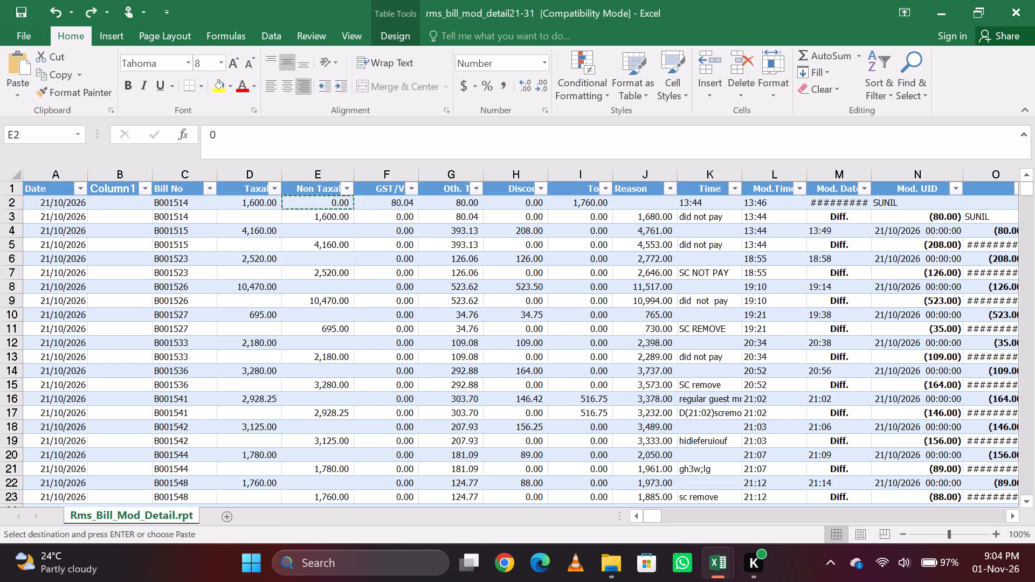
{"action": "key", "text": "Right"}
{"action": "key", "text": "ctrl+c"}
{"action": "key", "text": "alt+Tab"}
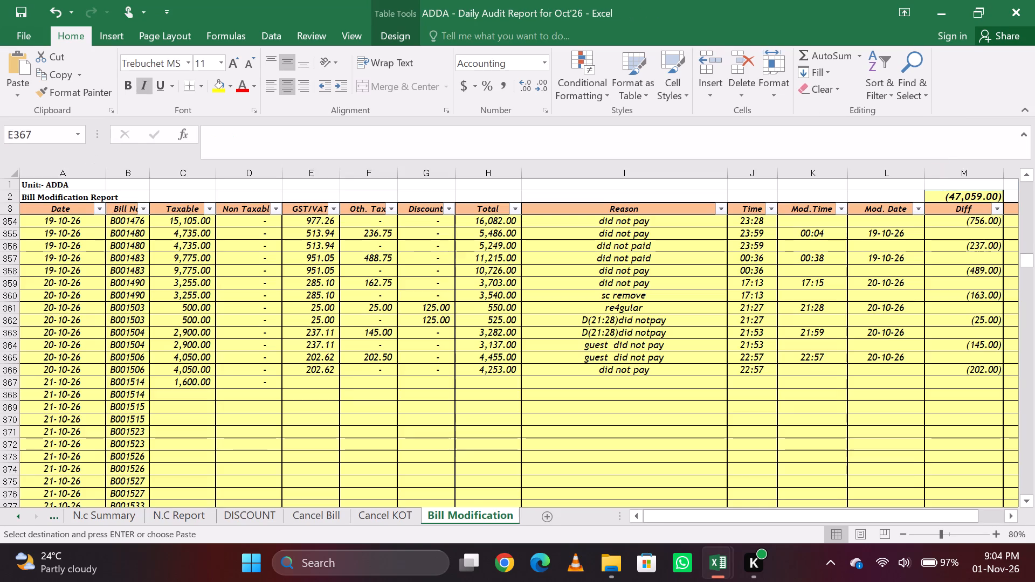
{"action": "key", "text": "Right"}
{"action": "key", "text": "Left"}
{"action": "key", "text": "shift+Right"}
{"action": "key", "text": "Left"}
{"action": "key", "text": "Right"}
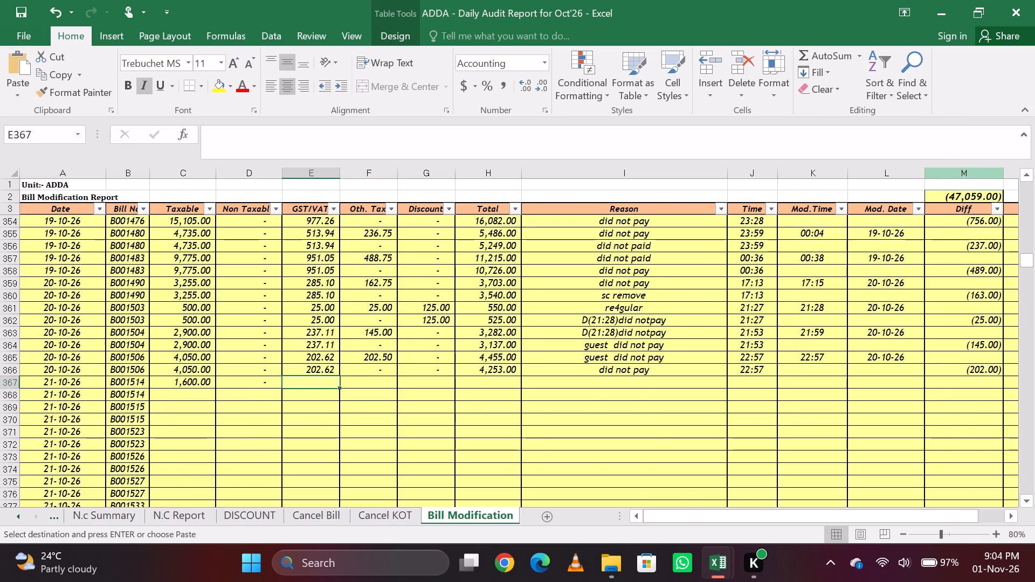
{"action": "key", "text": "alt+Tab"}
{"action": "key", "text": "shift+Right"}
{"action": "key", "text": "shift+Right"}
{"action": "key", "text": "shift+Right"}
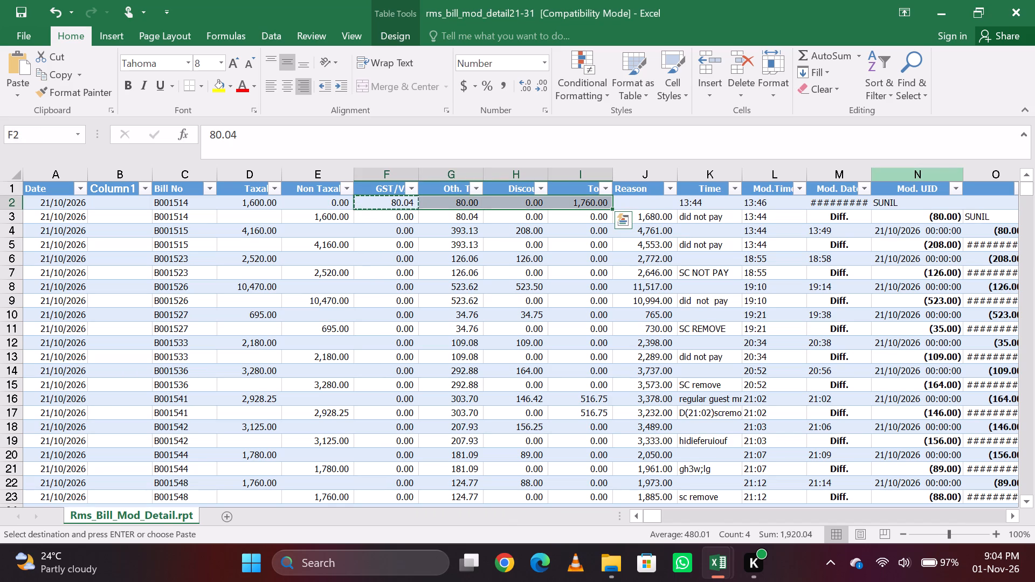
{"action": "key", "text": "ctrl+c"}
{"action": "key", "text": "alt+Tab"}
{"action": "key", "text": "Right"}
{"action": "key", "text": "Left"}
{"action": "type", "text": "ESV"}
{"action": "key", "text": "Return"}
{"action": "key", "text": "Right"}
{"action": "key", "text": "Right"}
{"action": "key", "text": "Right"}
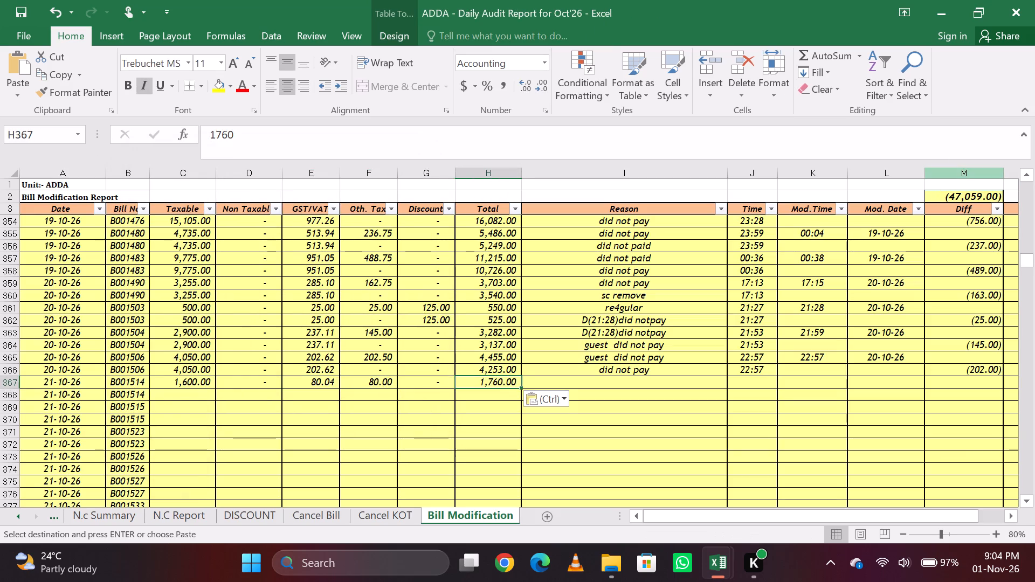
Examine the log's row 2 entries across the Reason, Time, Mod. Time, Mod. Date and Mod. UID columns against their headings.
{"action": "key", "text": "Right"}
{"action": "key", "text": "alt+Tab"}
{"action": "key", "text": "Right"}
{"action": "key", "text": "Right"}
{"action": "key", "text": "Right"}
{"action": "key", "text": "Right"}
{"action": "key", "text": "Right"}
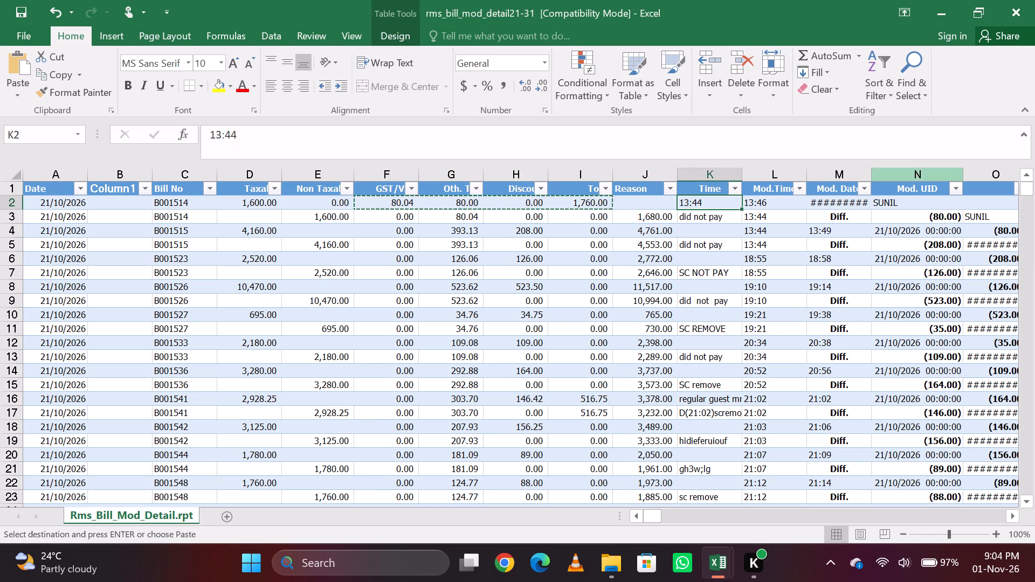
{"action": "key", "text": "Left"}
{"action": "key", "text": "Right"}
{"action": "key", "text": "Right"}
{"action": "key", "text": "Right"}
{"action": "key", "text": "Right"}
{"action": "key", "text": "Left"}
{"action": "key", "text": "Left"}
{"action": "key", "text": "Left"}
{"action": "key", "text": "Left"}
{"action": "key", "text": "Left"}
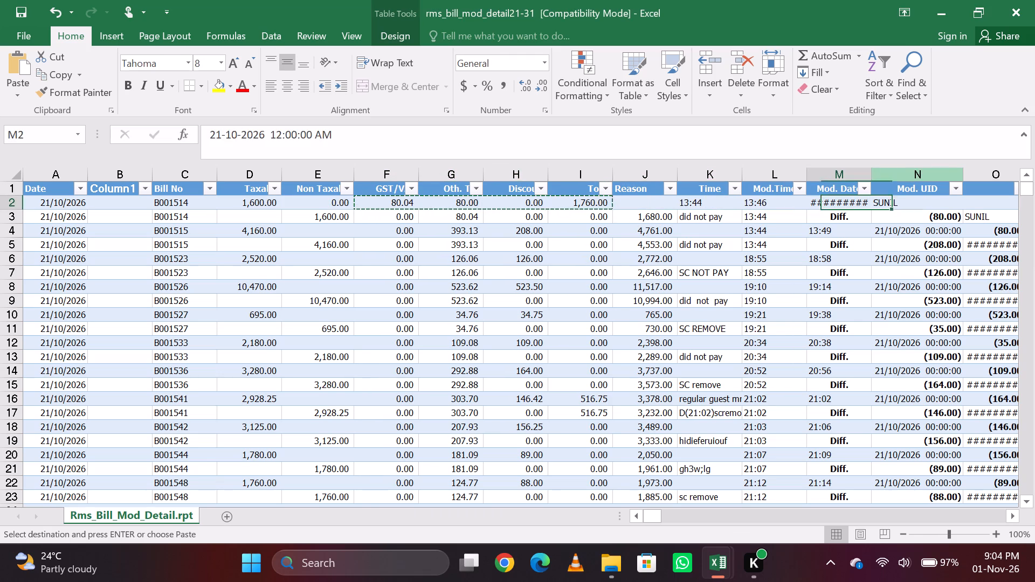
{"action": "key", "text": "Right"}
{"action": "key", "text": "Right"}
{"action": "key", "text": "Down"}
{"action": "key", "text": "Up"}
{"action": "key", "text": "Left"}
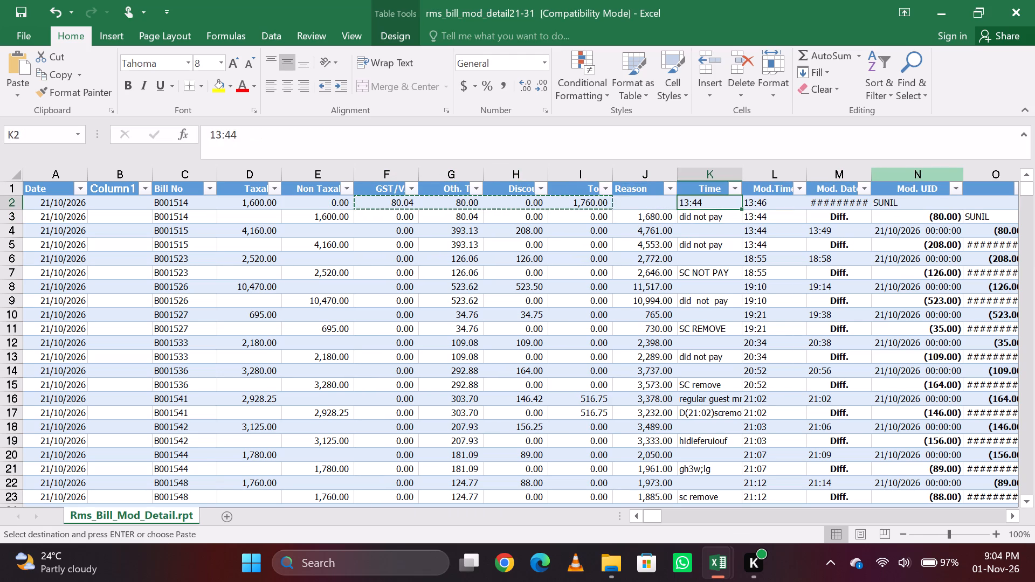
Compare the log's Reason and Time cells in row 2 with the same columns in row 367 of the Bill Modification sheet.
{"action": "key", "text": "Left"}
{"action": "key", "text": "Right"}
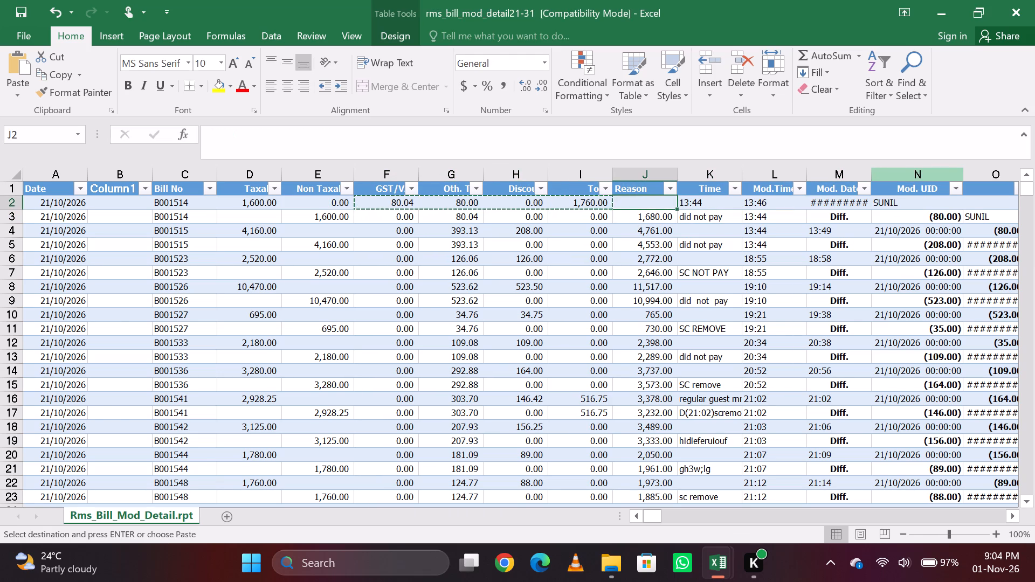
{"action": "key", "text": "alt+Tab"}
{"action": "key", "text": "alt+Tab"}
{"action": "key", "text": "Right"}
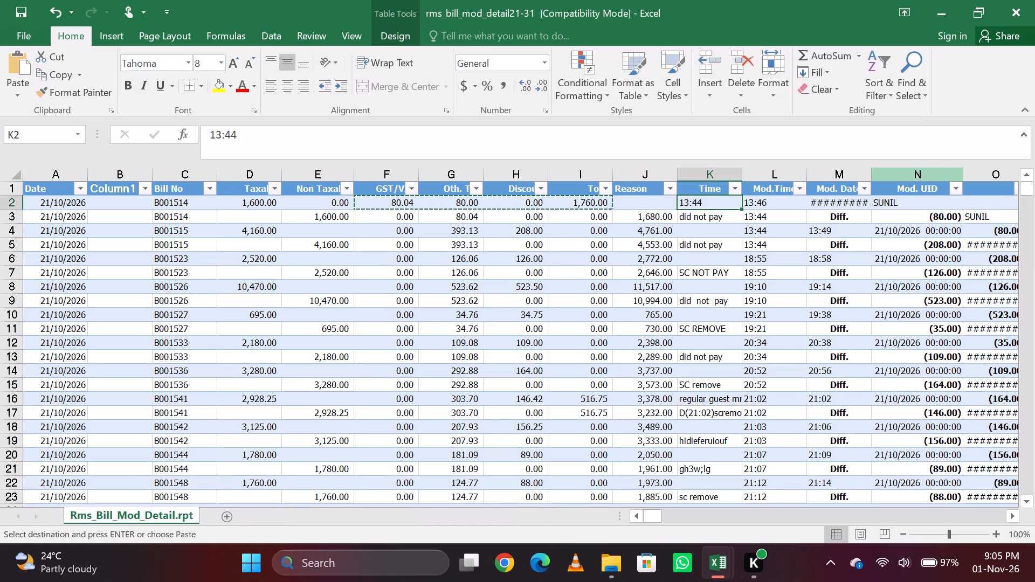
{"action": "key", "text": "alt+Tab"}
{"action": "key", "text": "Right"}
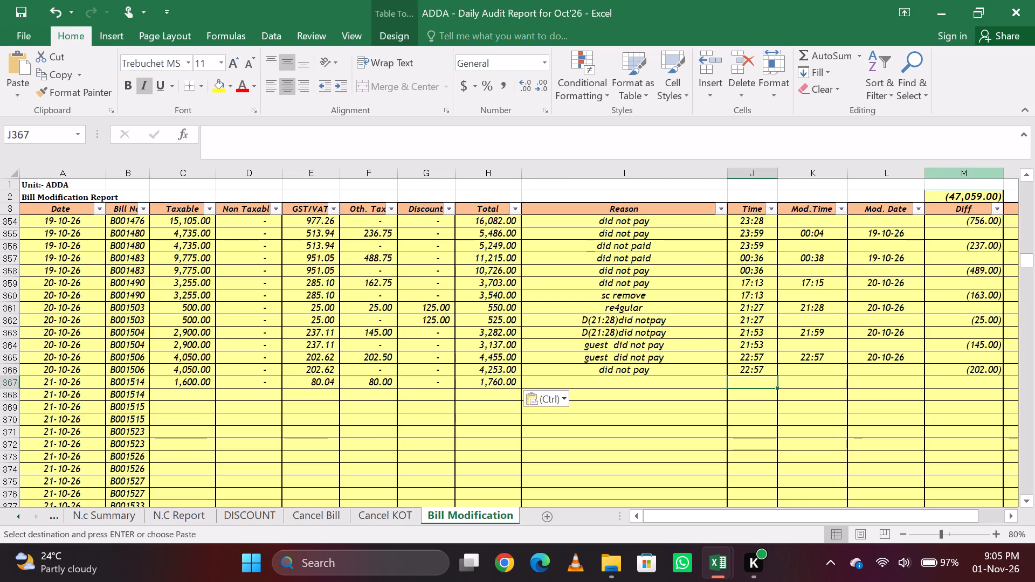
{"action": "key", "text": "Left"}
{"action": "key", "text": "Right"}
{"action": "key", "text": "alt+Tab"}
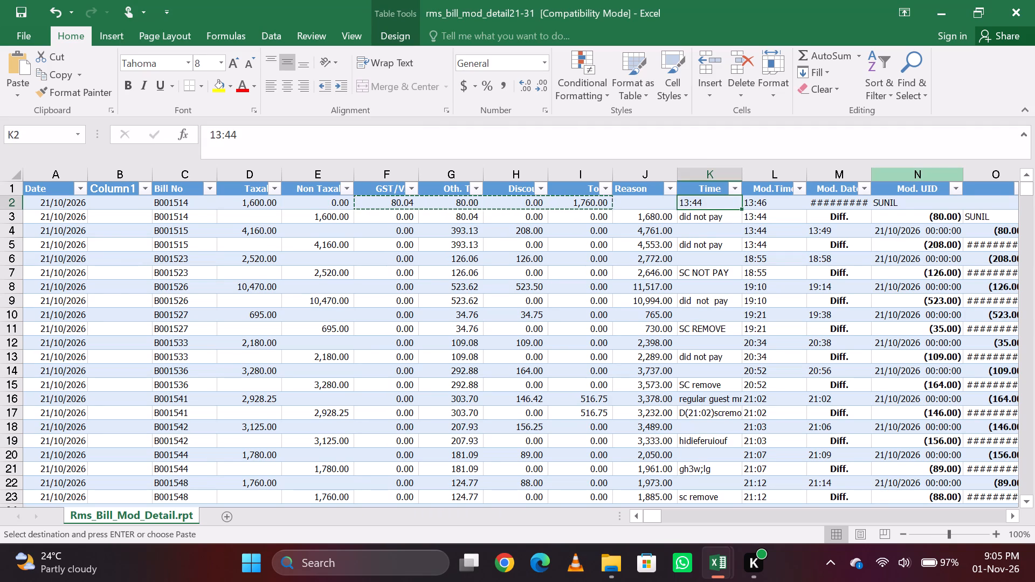
{"action": "key", "text": "alt+Tab"}
{"action": "key", "text": "alt+Tab"}
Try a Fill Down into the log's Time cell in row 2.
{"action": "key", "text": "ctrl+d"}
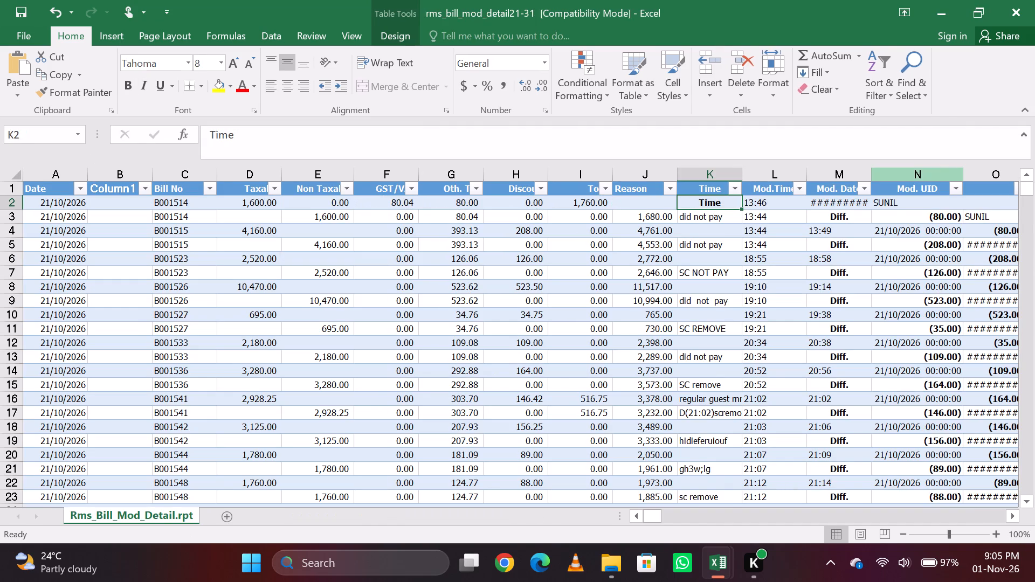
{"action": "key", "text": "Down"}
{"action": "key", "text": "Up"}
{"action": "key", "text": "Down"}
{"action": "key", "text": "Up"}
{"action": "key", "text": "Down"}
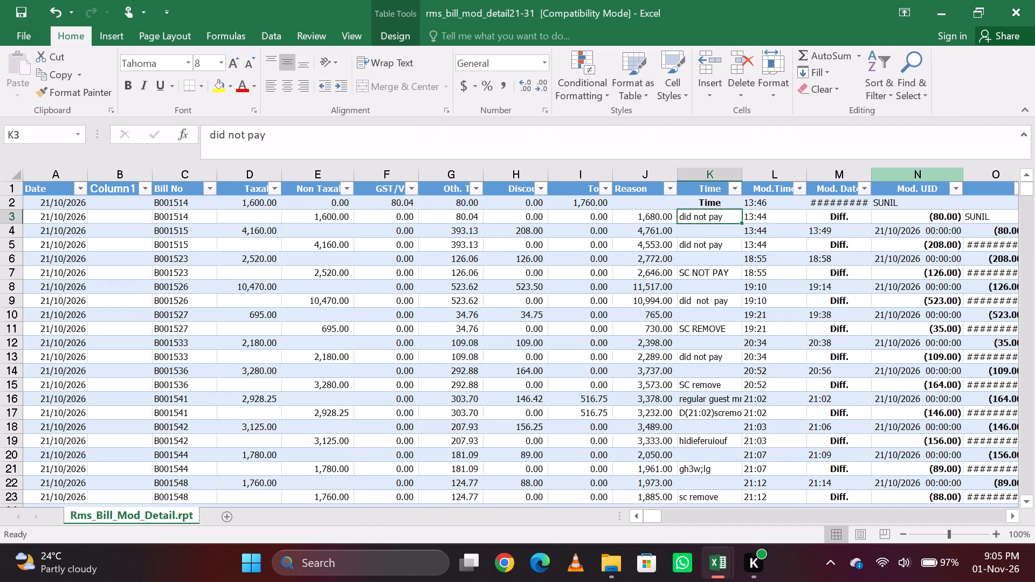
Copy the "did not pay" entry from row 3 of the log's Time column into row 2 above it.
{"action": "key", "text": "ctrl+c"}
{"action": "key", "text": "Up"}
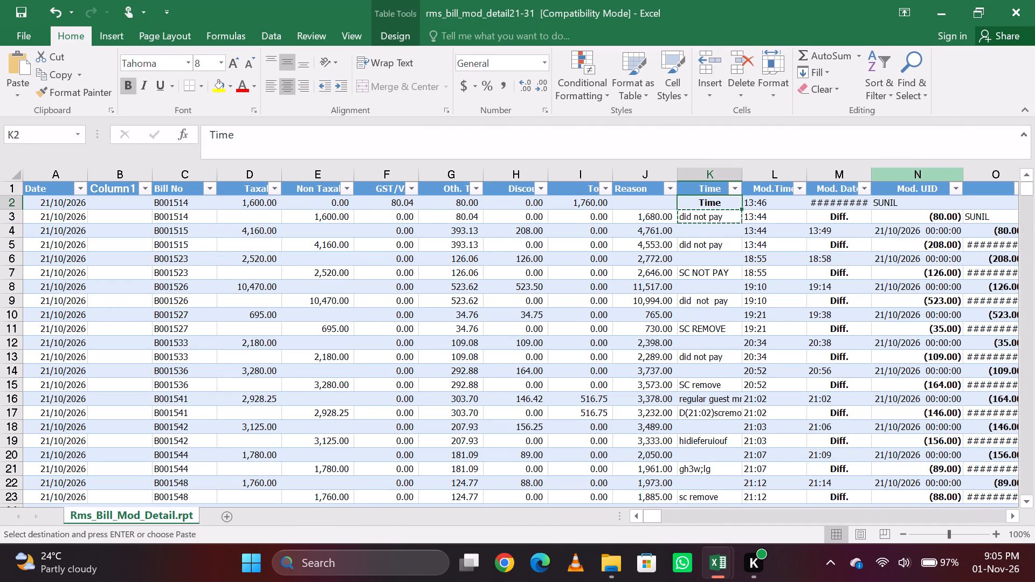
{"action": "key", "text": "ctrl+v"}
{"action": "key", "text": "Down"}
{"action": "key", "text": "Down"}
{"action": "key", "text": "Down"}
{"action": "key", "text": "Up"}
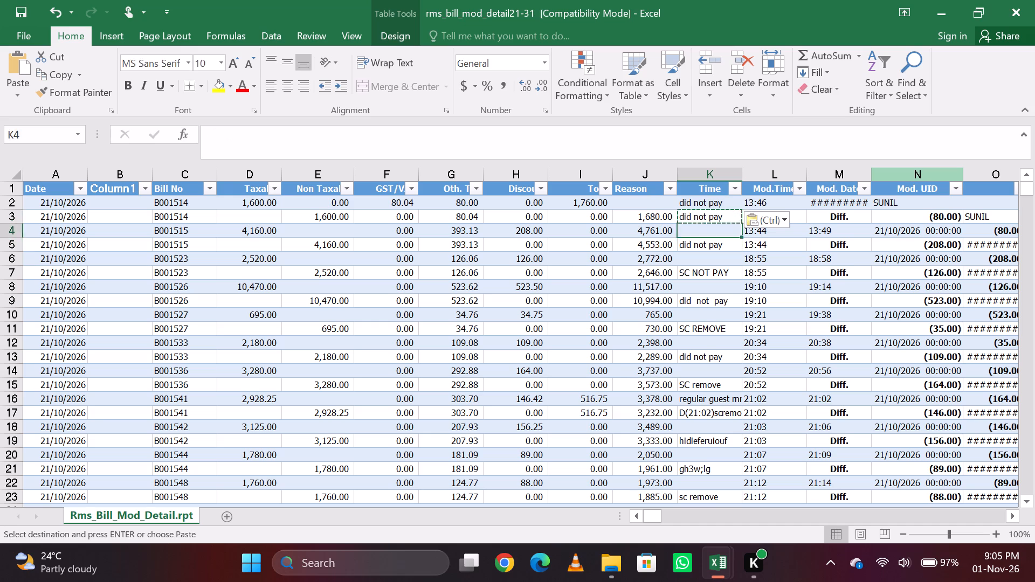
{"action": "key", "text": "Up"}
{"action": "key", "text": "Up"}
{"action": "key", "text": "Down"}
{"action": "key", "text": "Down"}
Clear the contents of the log's Time cell in row 2.
{"action": "key", "text": "Up"}
{"action": "key", "text": "Up"}
{"action": "key", "text": "BackSpace"}
{"action": "key", "text": "Down"}
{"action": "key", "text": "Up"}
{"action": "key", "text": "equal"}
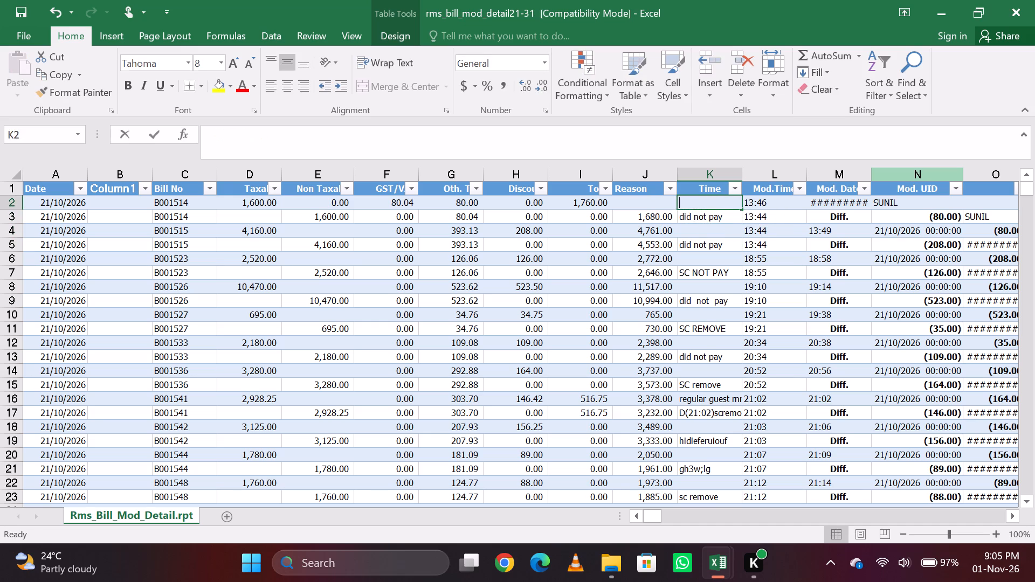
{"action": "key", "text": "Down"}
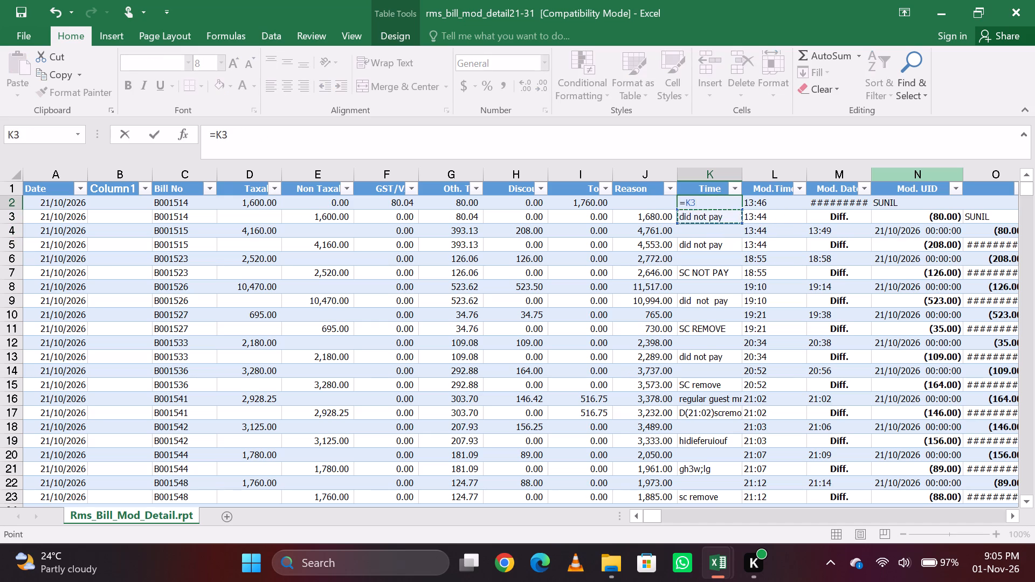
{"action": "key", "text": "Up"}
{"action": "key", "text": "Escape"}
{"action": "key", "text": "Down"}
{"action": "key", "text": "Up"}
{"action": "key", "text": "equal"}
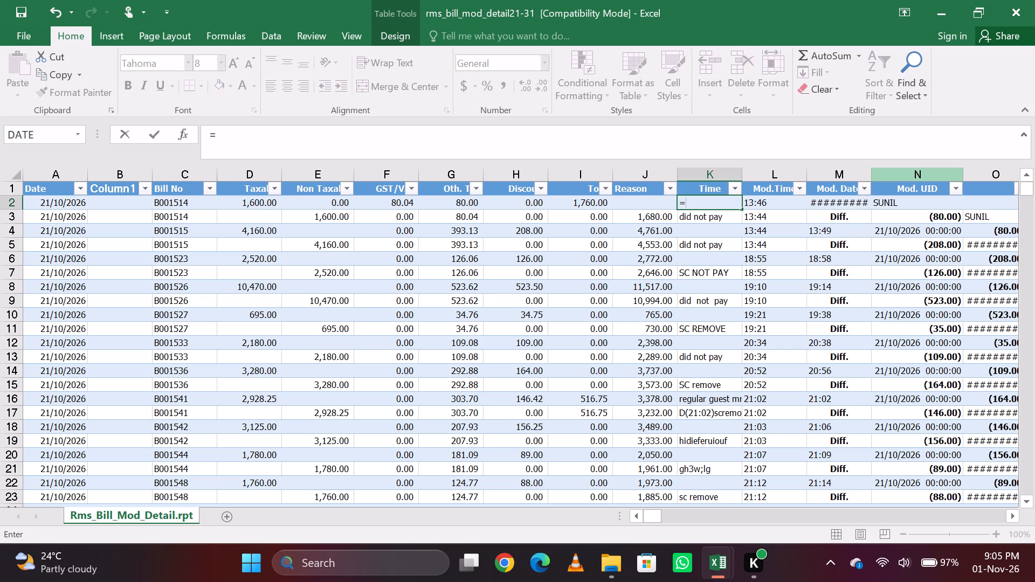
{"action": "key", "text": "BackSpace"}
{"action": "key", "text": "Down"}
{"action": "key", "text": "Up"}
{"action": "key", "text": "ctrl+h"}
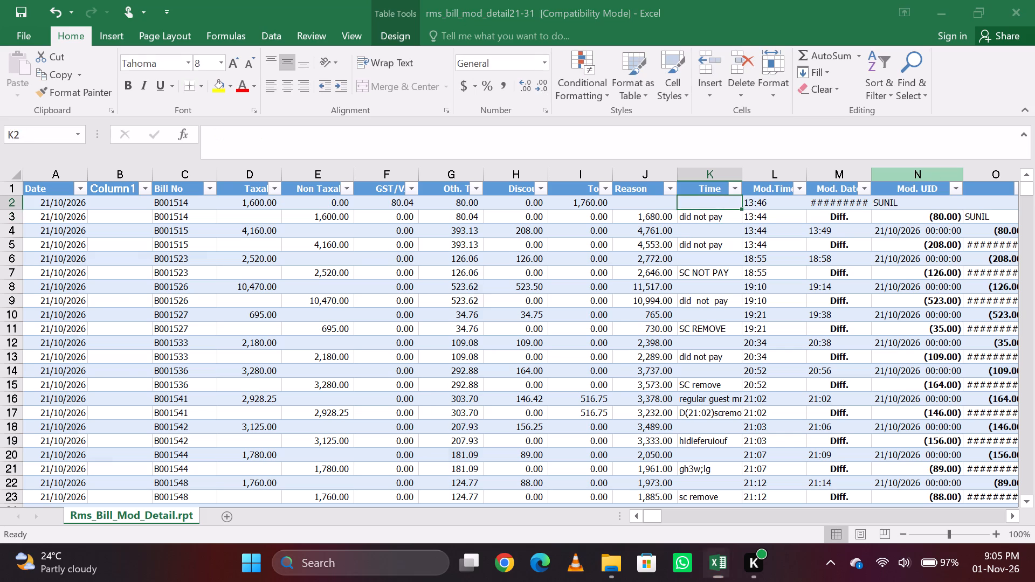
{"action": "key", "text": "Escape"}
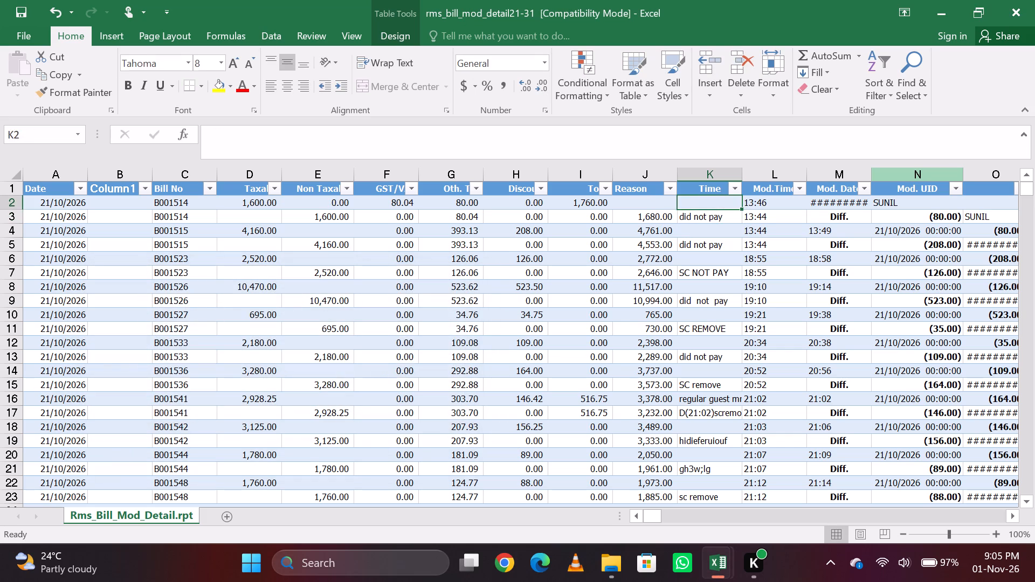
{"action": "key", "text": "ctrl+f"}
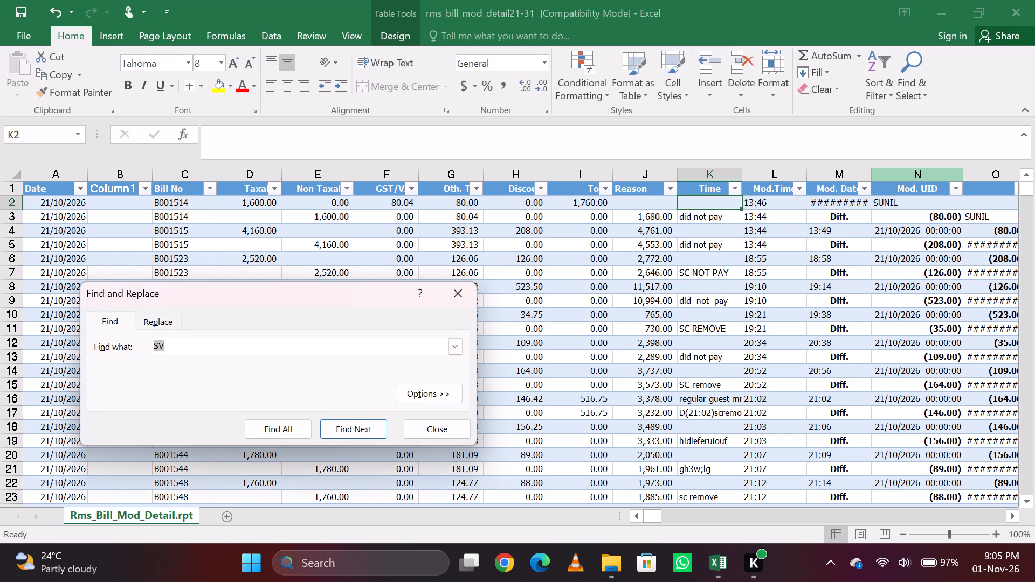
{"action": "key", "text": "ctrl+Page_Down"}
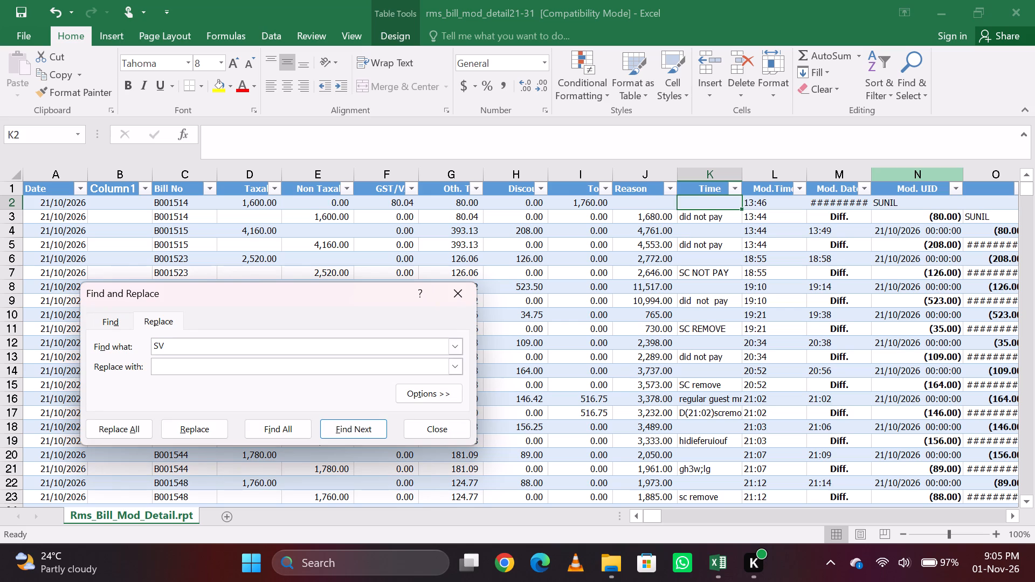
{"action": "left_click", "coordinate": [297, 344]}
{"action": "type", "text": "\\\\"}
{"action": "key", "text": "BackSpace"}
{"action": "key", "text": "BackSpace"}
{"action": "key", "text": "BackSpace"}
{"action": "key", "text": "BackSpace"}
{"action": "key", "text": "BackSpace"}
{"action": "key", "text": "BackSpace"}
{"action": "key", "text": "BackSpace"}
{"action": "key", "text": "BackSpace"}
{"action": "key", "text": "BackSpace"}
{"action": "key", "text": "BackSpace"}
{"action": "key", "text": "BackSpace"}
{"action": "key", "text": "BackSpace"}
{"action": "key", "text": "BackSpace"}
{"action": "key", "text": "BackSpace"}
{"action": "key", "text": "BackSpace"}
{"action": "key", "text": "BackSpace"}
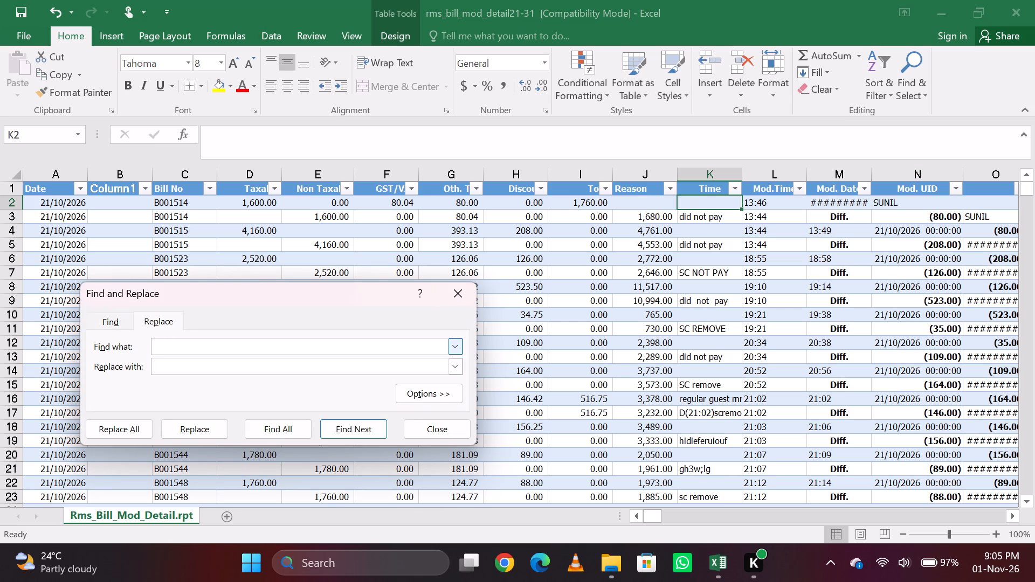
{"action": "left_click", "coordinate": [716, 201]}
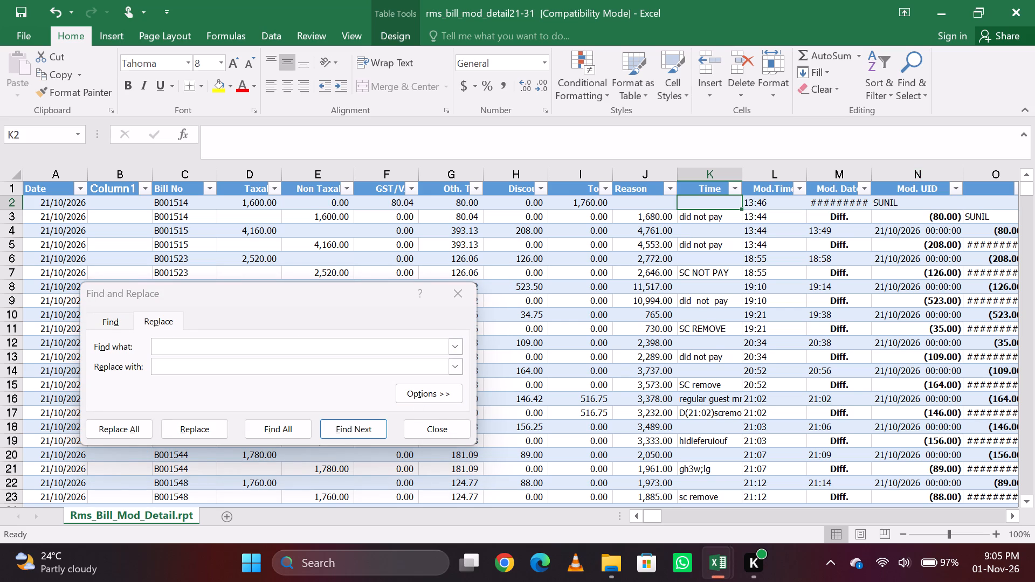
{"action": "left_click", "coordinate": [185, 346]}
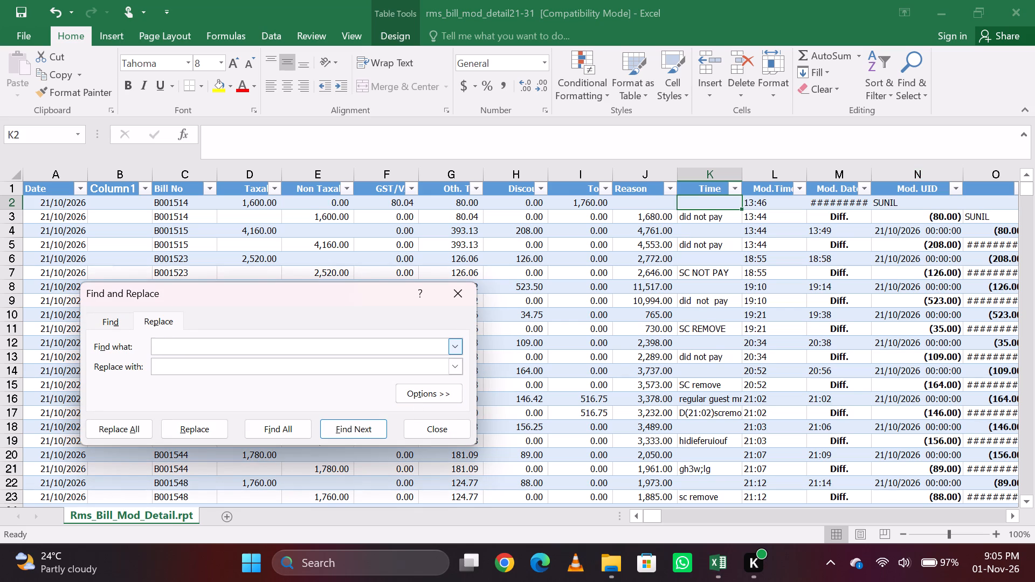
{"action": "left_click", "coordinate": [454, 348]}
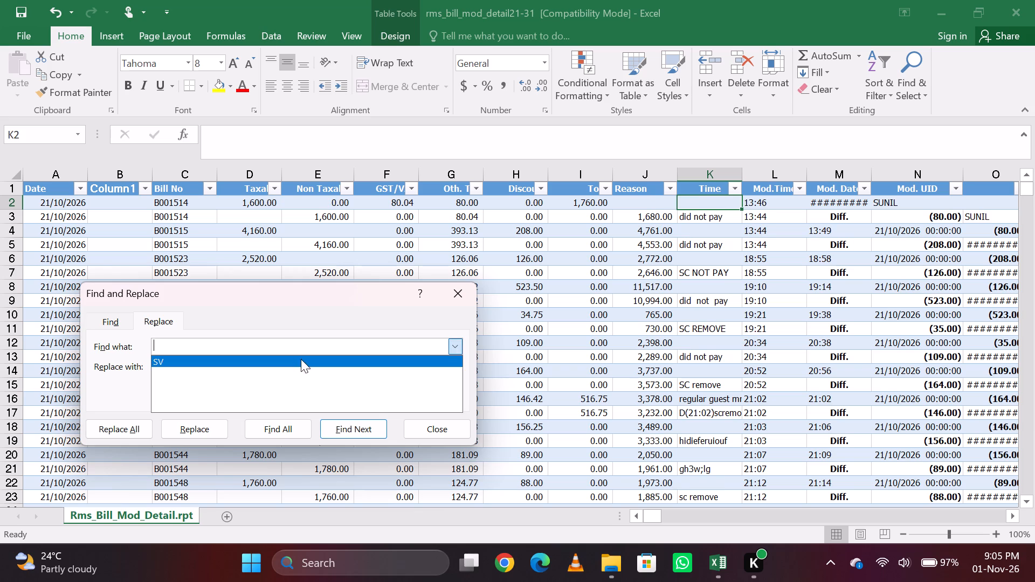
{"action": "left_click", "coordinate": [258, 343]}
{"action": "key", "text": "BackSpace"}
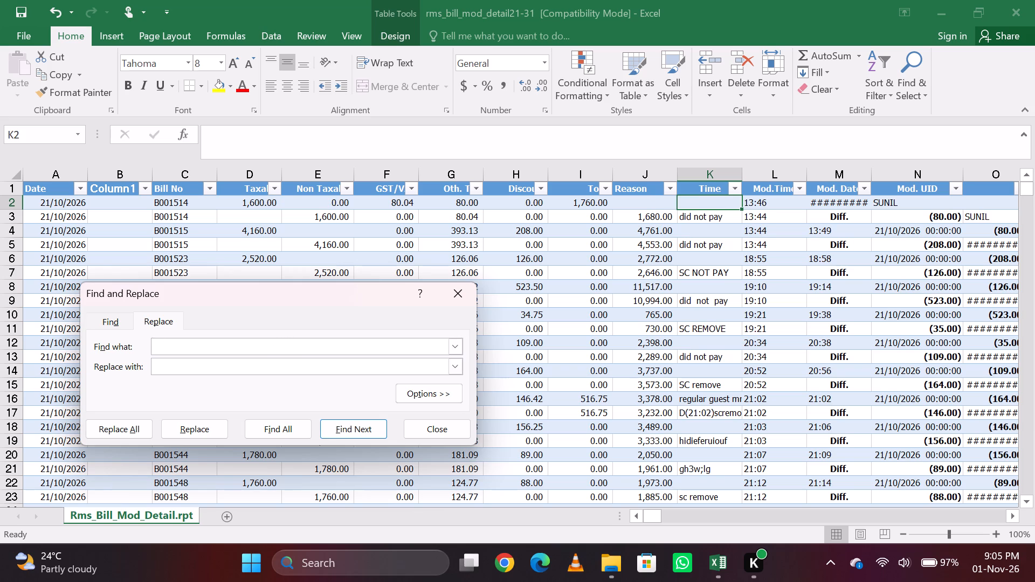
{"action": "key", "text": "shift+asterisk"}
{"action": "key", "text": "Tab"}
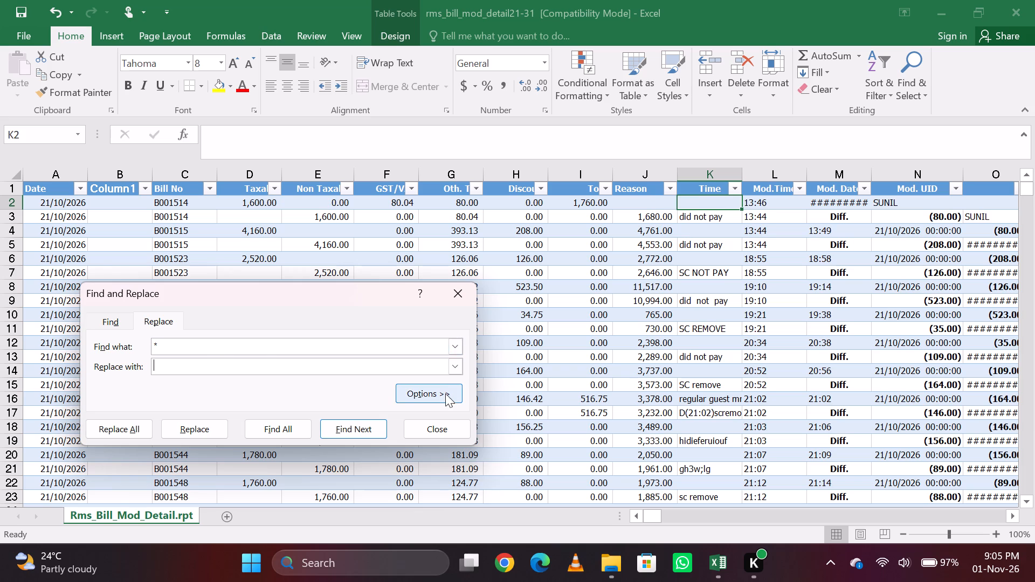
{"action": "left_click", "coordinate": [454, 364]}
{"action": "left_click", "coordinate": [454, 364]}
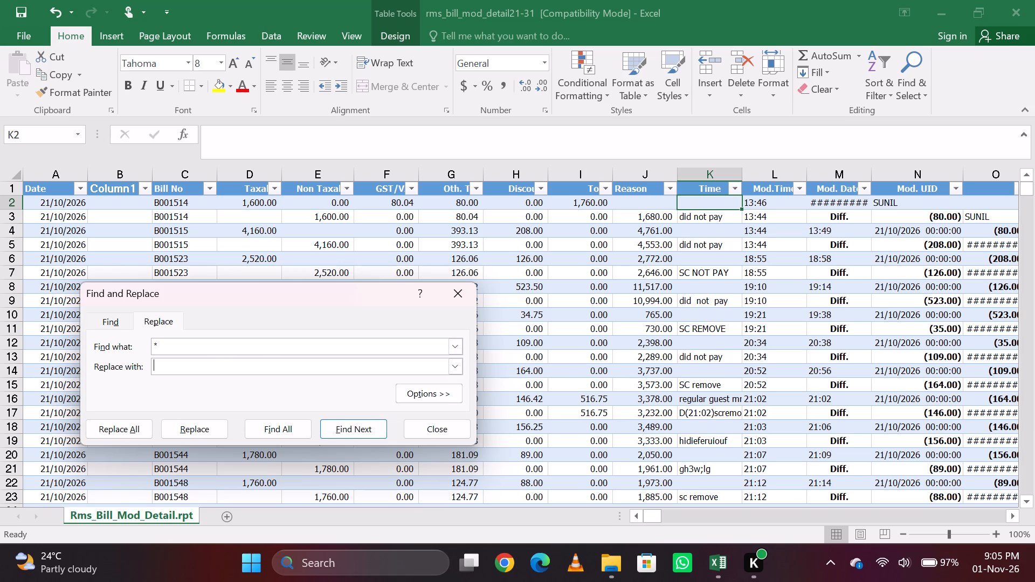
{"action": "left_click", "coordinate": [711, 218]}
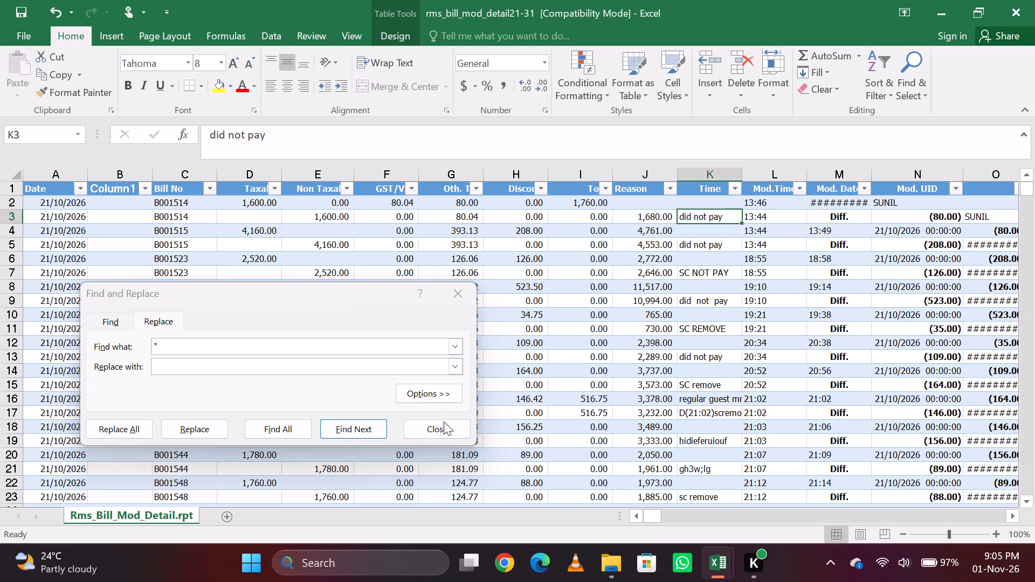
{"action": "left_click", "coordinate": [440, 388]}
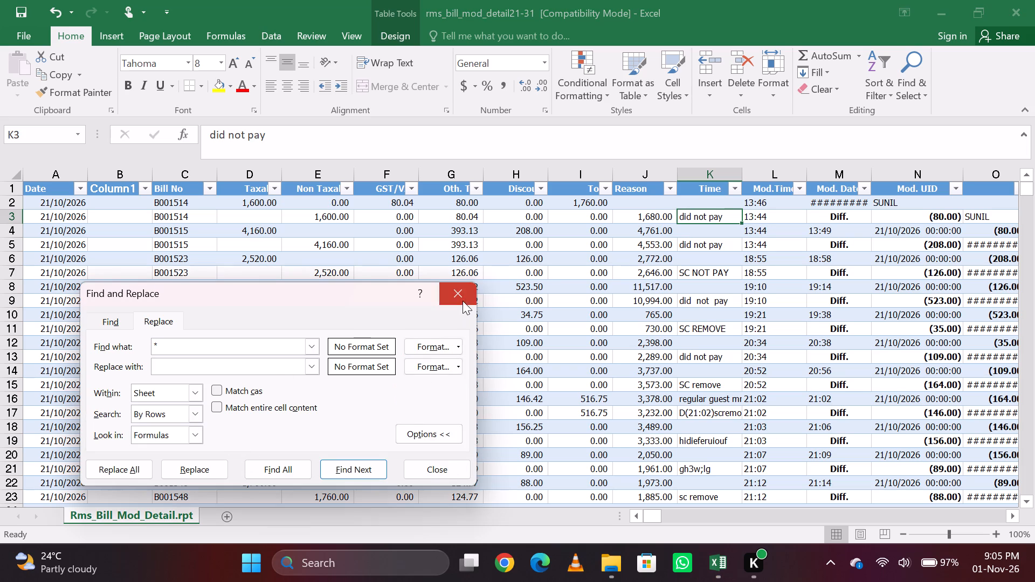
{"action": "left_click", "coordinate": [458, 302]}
Examine bill B001514's entries in rows 2 and 3 of the log, from the Time column back across the amount columns.
{"action": "left_click", "coordinate": [729, 211]}
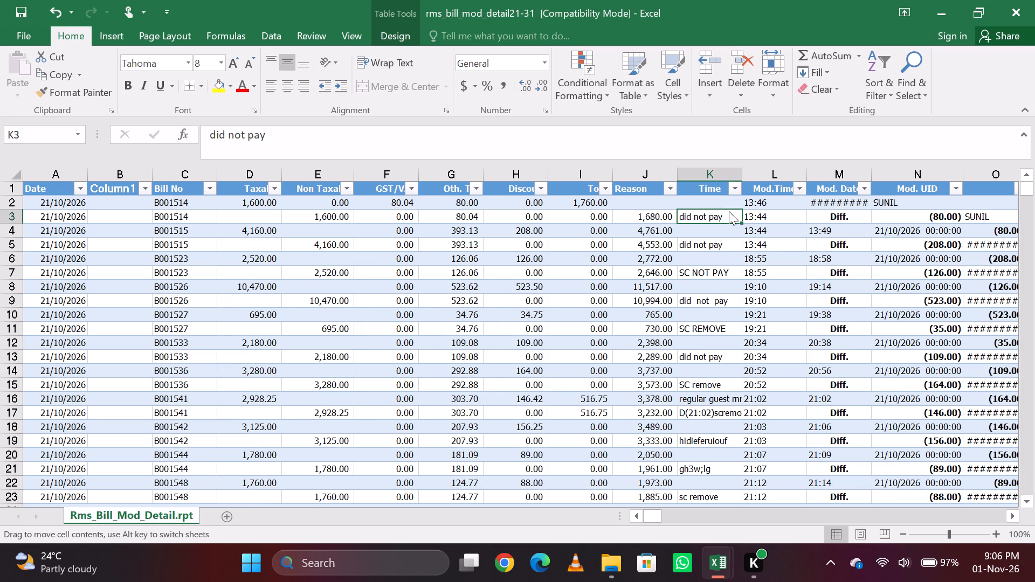
{"action": "left_click", "coordinate": [726, 204]}
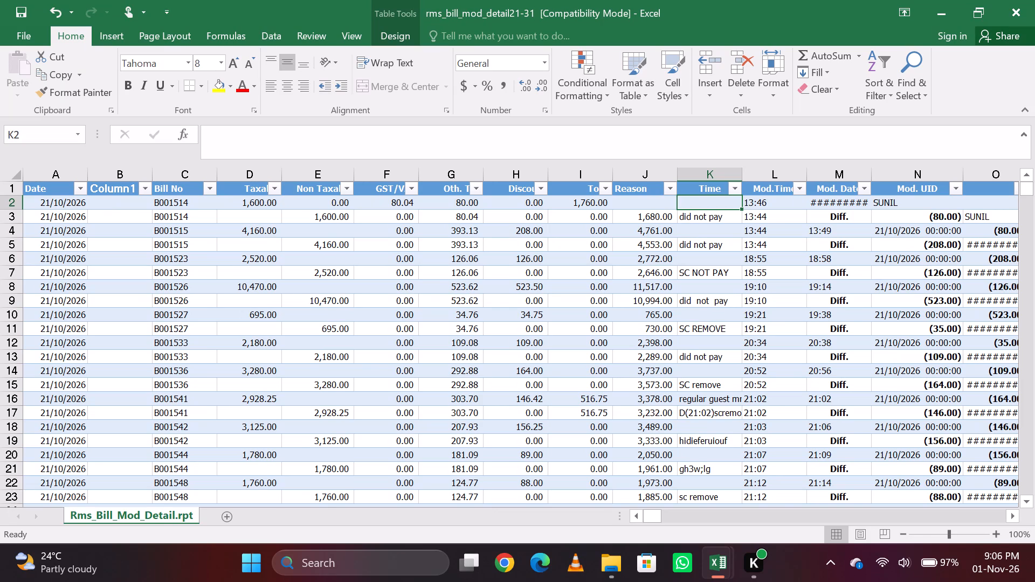
{"action": "key", "text": "Down"}
{"action": "key", "text": "Up"}
{"action": "key", "text": "Down"}
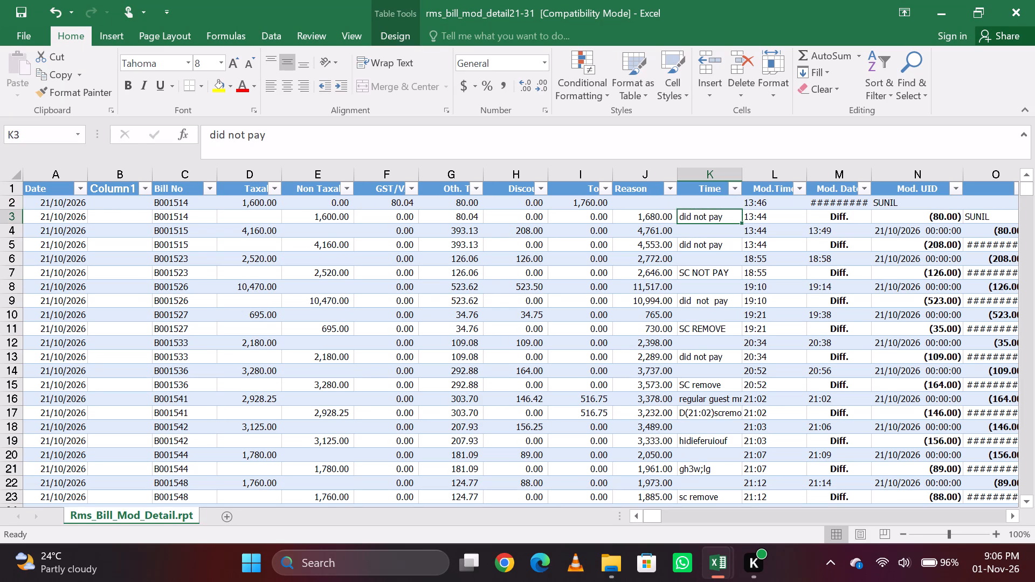
{"action": "key", "text": "Up"}
{"action": "key", "text": "Down"}
{"action": "key", "text": "Up"}
{"action": "key", "text": "Down"}
{"action": "key", "text": "Left"}
{"action": "key", "text": "Left"}
{"action": "key", "text": "Left"}
{"action": "key", "text": "Left"}
{"action": "key", "text": "Left"}
{"action": "key", "text": "Left"}
{"action": "key", "text": "Left"}
{"action": "key", "text": "Left"}
{"action": "key", "text": "Left"}
{"action": "key", "text": "Right"}
{"action": "key", "text": "Right"}
{"action": "key", "text": "Right"}
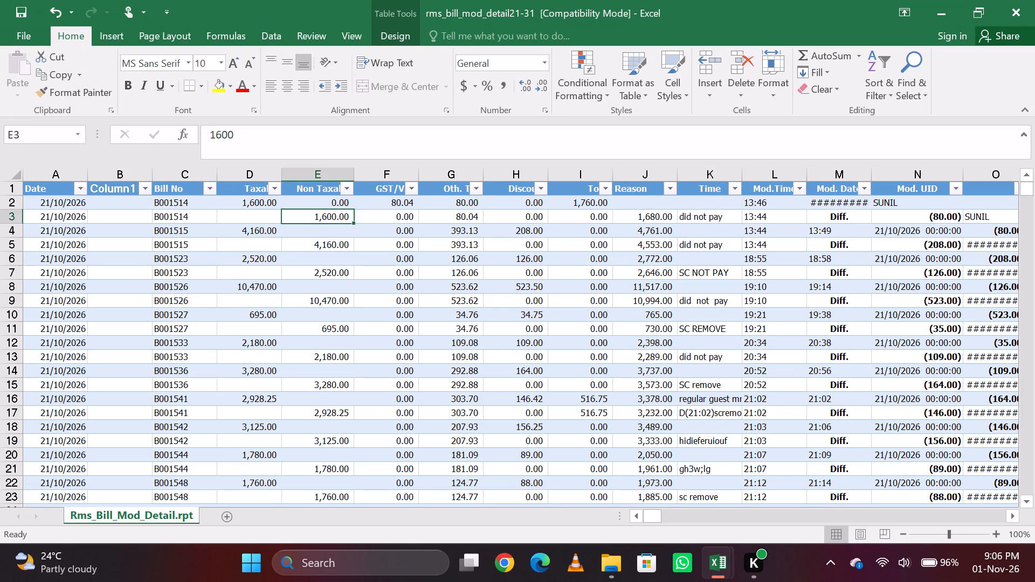
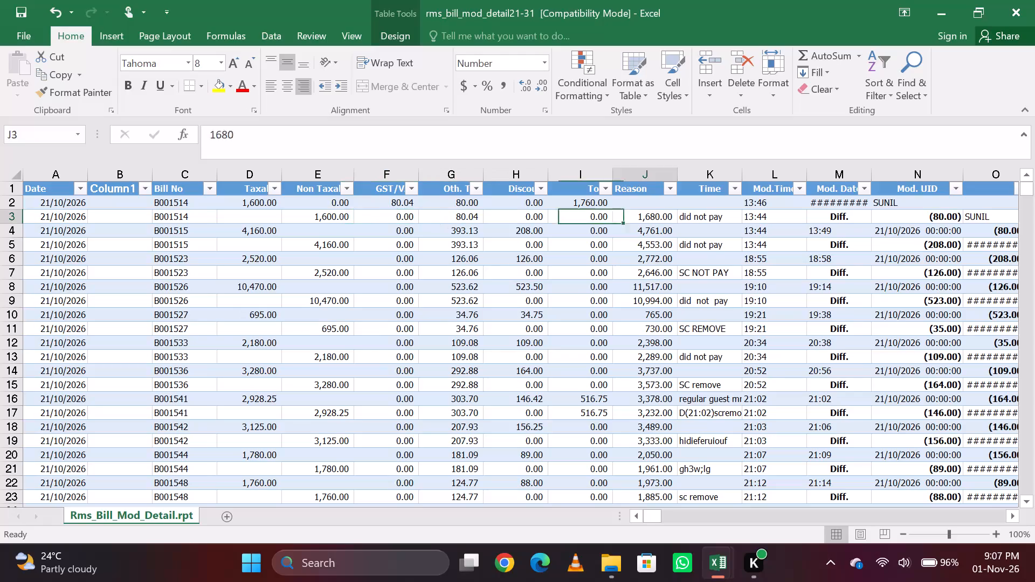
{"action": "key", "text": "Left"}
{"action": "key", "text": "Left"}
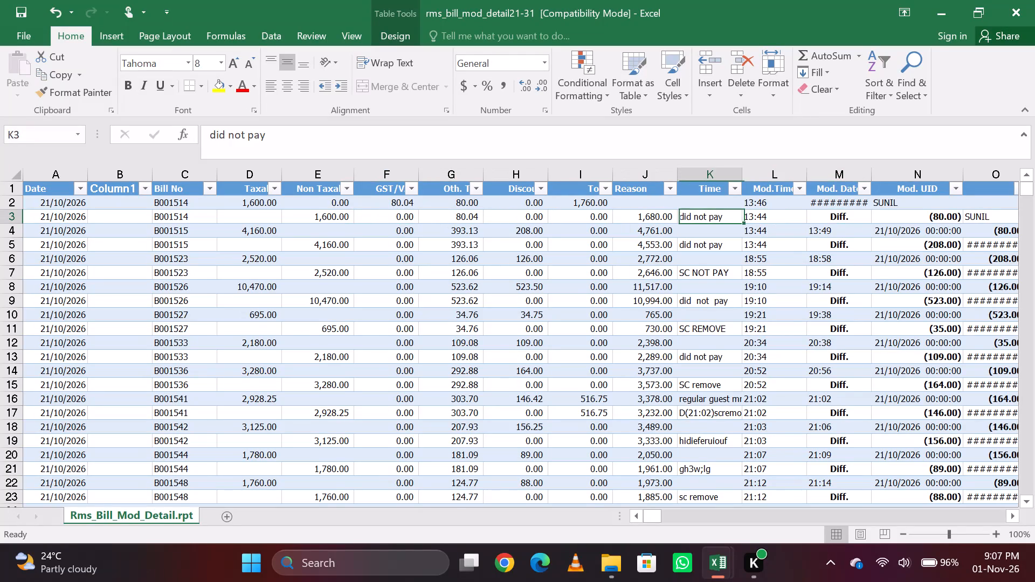
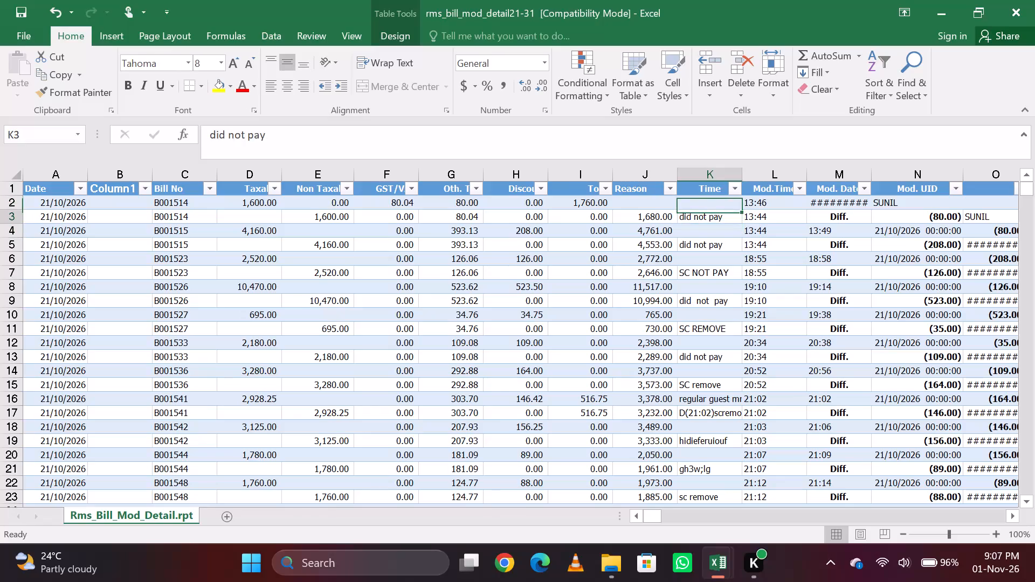
Examine the first B001514 row of the bill modification log across its columns, from Date through the extra columns after Guest.
{"action": "key", "text": "Up"}
{"action": "key", "text": "Down"}
{"action": "key", "text": "Up"}
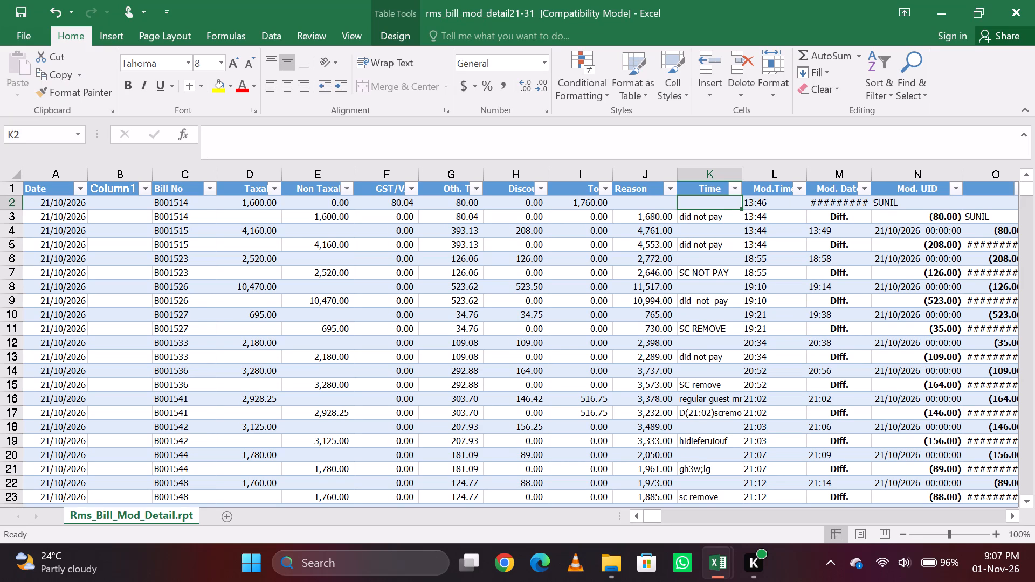
{"action": "key", "text": "Down"}
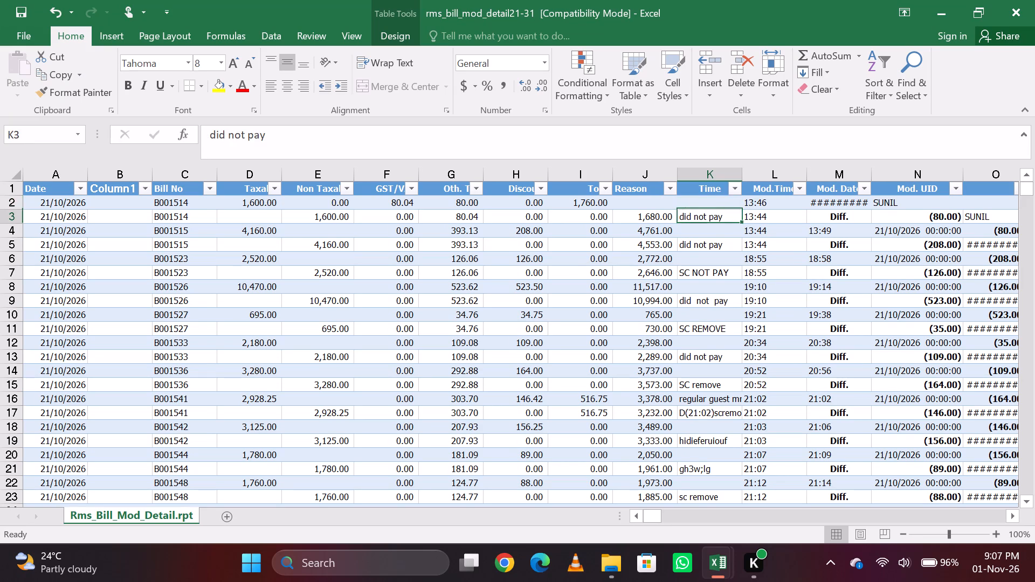
{"action": "key", "text": "Up"}
{"action": "key", "text": "Down"}
{"action": "key", "text": "Up"}
{"action": "key", "text": "Left"}
{"action": "key", "text": "Left"}
{"action": "key", "text": "Left"}
{"action": "key", "text": "Left"}
{"action": "key", "text": "Left"}
{"action": "key", "text": "Left"}
{"action": "key", "text": "Left"}
{"action": "key", "text": "Left"}
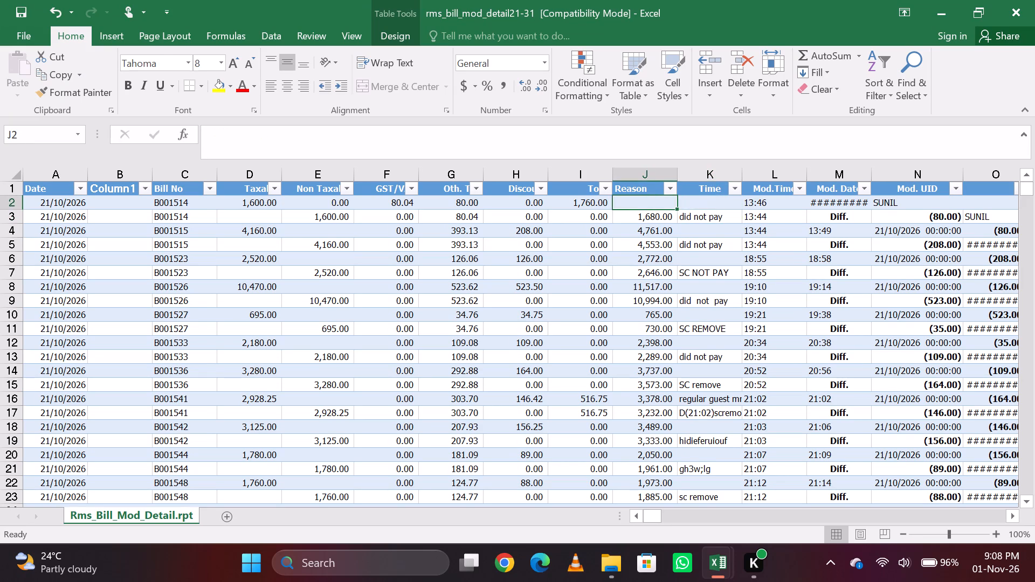
{"action": "key", "text": "Right"}
{"action": "key", "text": "Right"}
{"action": "key", "text": "Right"}
{"action": "key", "text": "Right"}
{"action": "key", "text": "Right"}
{"action": "key", "text": "Right"}
{"action": "key", "text": "Right"}
{"action": "key", "text": "Right"}
{"action": "key", "text": "Right"}
{"action": "key", "text": "Right"}
{"action": "key", "text": "Right"}
{"action": "key", "text": "Right"}
{"action": "key", "text": "Right"}
{"action": "key", "text": "Right"}
{"action": "key", "text": "Right"}
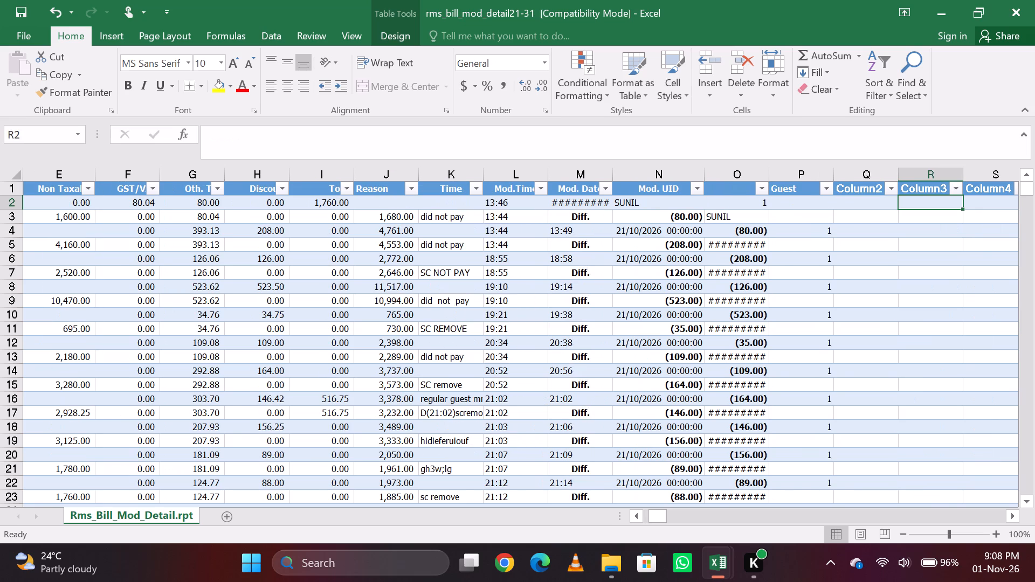
{"action": "key", "text": "Left"}
{"action": "key", "text": "Left"}
{"action": "key", "text": "Left"}
{"action": "key", "text": "Left"}
{"action": "key", "text": "Right"}
{"action": "key", "text": "Left"}
{"action": "key", "text": "Left"}
{"action": "key", "text": "Left"}
{"action": "key", "text": "Left"}
{"action": "key", "text": "Left"}
{"action": "key", "text": "Left"}
{"action": "key", "text": "Left"}
{"action": "key", "text": "Left"}
{"action": "key", "text": "Left"}
{"action": "key", "text": "Left"}
{"action": "key", "text": "Left"}
{"action": "key", "text": "Left"}
{"action": "key", "text": "Left"}
{"action": "key", "text": "Left"}
{"action": "key", "text": "Left"}
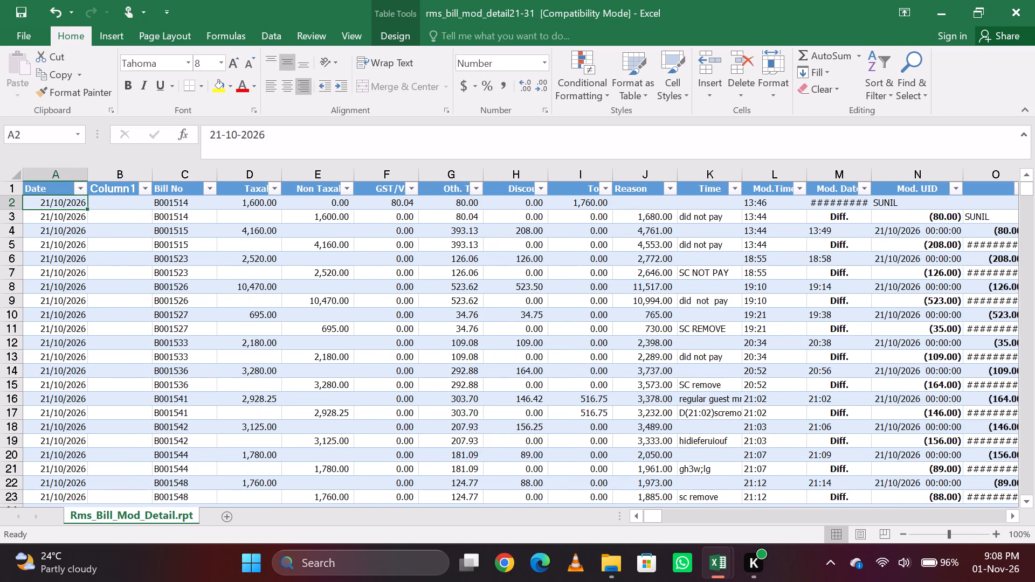
Compare the two B001514 rows in the log, checking how their amounts and reason line up under the Total, Reason and Time headers.
{"action": "key", "text": "Right"}
{"action": "key", "text": "Right"}
{"action": "key", "text": "Right"}
{"action": "key", "text": "Right"}
{"action": "key", "text": "Down"}
{"action": "key", "text": "Right"}
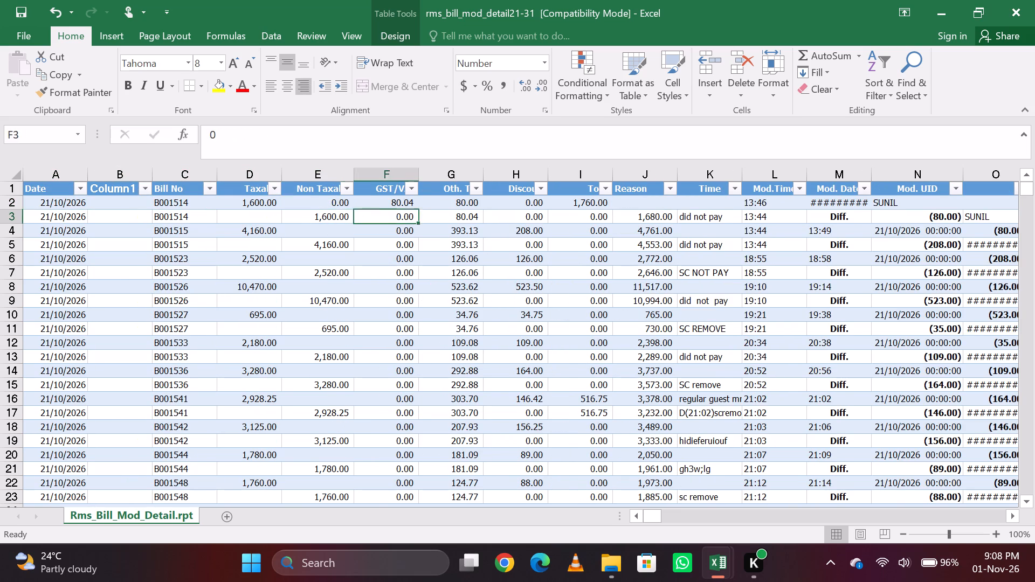
{"action": "key", "text": "Right"}
{"action": "key", "text": "Right"}
{"action": "key", "text": "Right"}
{"action": "key", "text": "Right"}
{"action": "key", "text": "Right"}
{"action": "key", "text": "Left"}
{"action": "key", "text": "Right"}
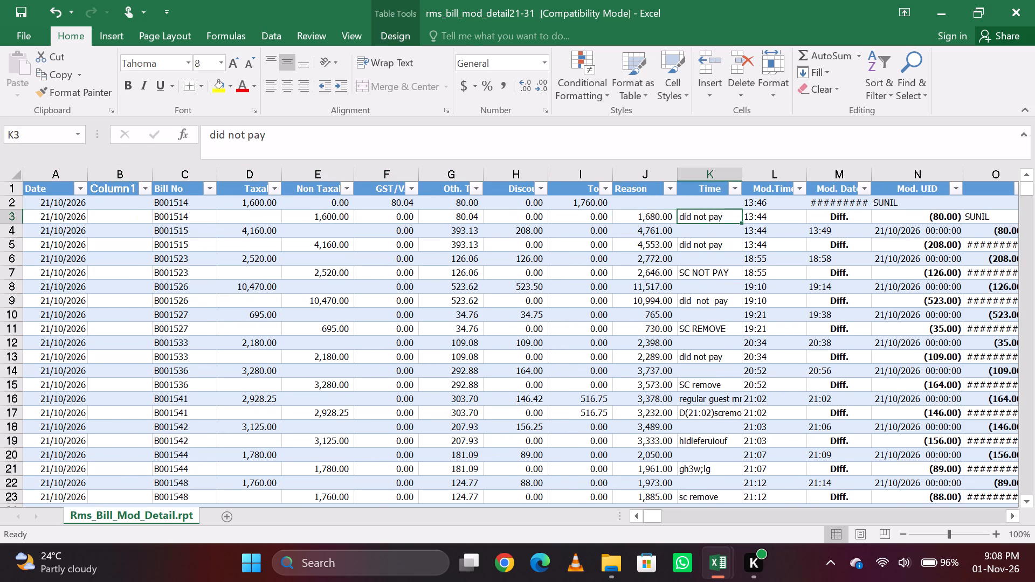
{"action": "key", "text": "Left"}
{"action": "key", "text": "Up"}
{"action": "key", "text": "Up"}
{"action": "key", "text": "Up"}
{"action": "key", "text": "Up"}
{"action": "key", "text": "Up"}
{"action": "key", "text": "Up"}
{"action": "key", "text": "Up"}
{"action": "key", "text": "Up"}
{"action": "key", "text": "Up"}
{"action": "key", "text": "Up"}
{"action": "key", "text": "Up"}
{"action": "key", "text": "Up"}
{"action": "key", "text": "Up"}
{"action": "key", "text": "Down"}
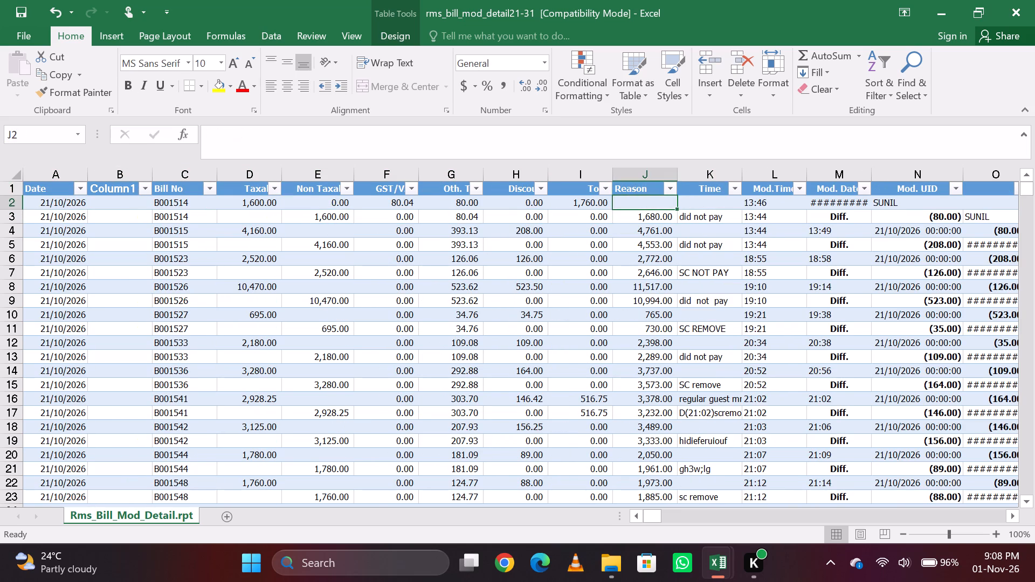
{"action": "key", "text": "Left"}
{"action": "key", "text": "Right"}
{"action": "key", "text": "Down"}
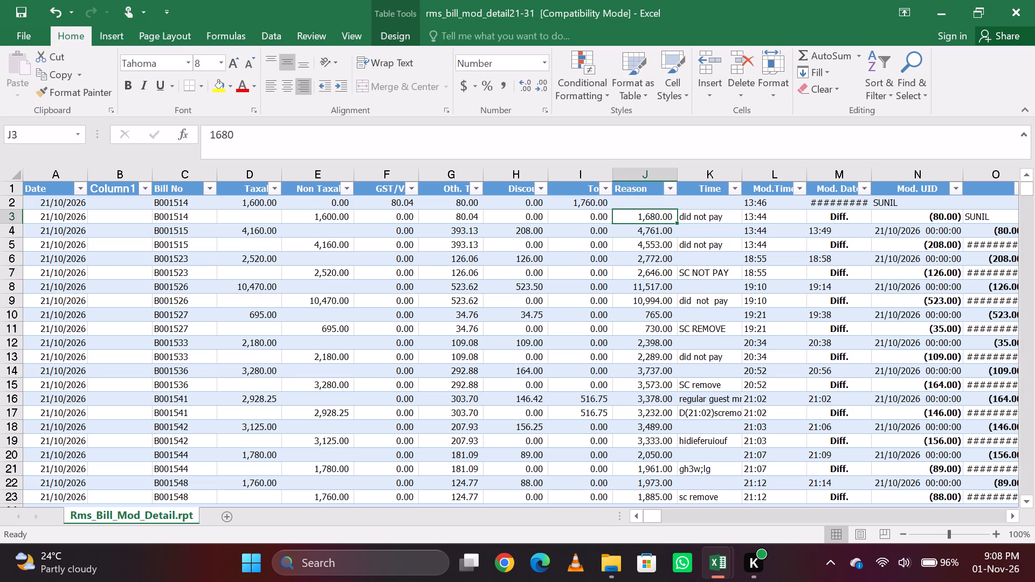
{"action": "key", "text": "Left"}
{"action": "key", "text": "Right"}
{"action": "key", "text": "Left"}
{"action": "key", "text": "Up"}
Switch to the ADDA Daily Audit Report and review the first B001514 row's amounts from Taxable through Reason in the Bill Modification sheet.
{"action": "key", "text": "alt+Tab"}
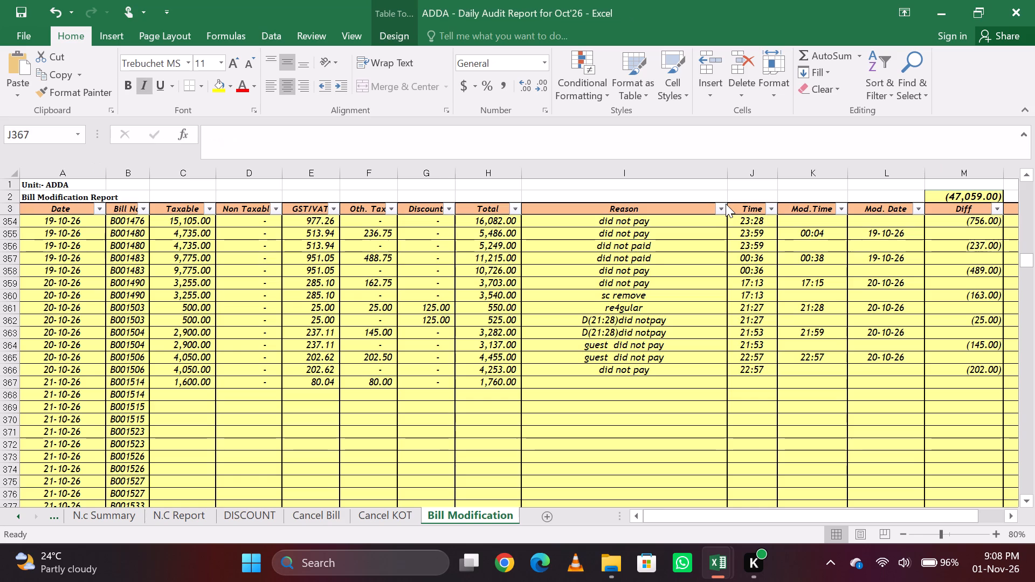
{"action": "key", "text": "Down"}
{"action": "key", "text": "Up"}
{"action": "key", "text": "Left"}
{"action": "key", "text": "Left"}
{"action": "key", "text": "Left"}
{"action": "key", "text": "Left"}
{"action": "key", "text": "Left"}
{"action": "key", "text": "Left"}
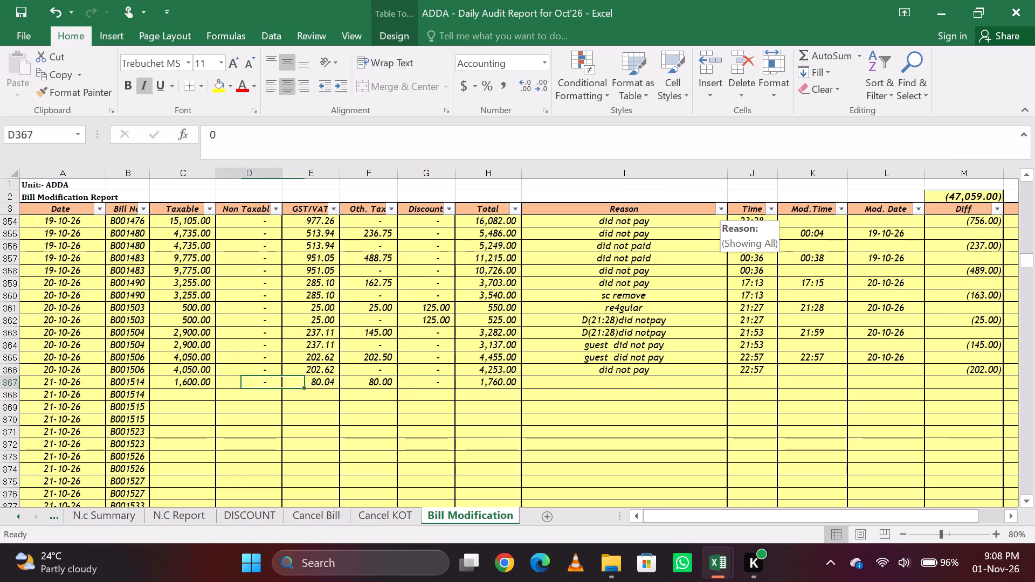
{"action": "key", "text": "Left"}
{"action": "key", "text": "Right"}
{"action": "key", "text": "Right"}
{"action": "key", "text": "Right"}
{"action": "key", "text": "Right"}
{"action": "key", "text": "Right"}
{"action": "key", "text": "Right"}
{"action": "key", "text": "Left"}
{"action": "key", "text": "Left"}
{"action": "key", "text": "Right"}
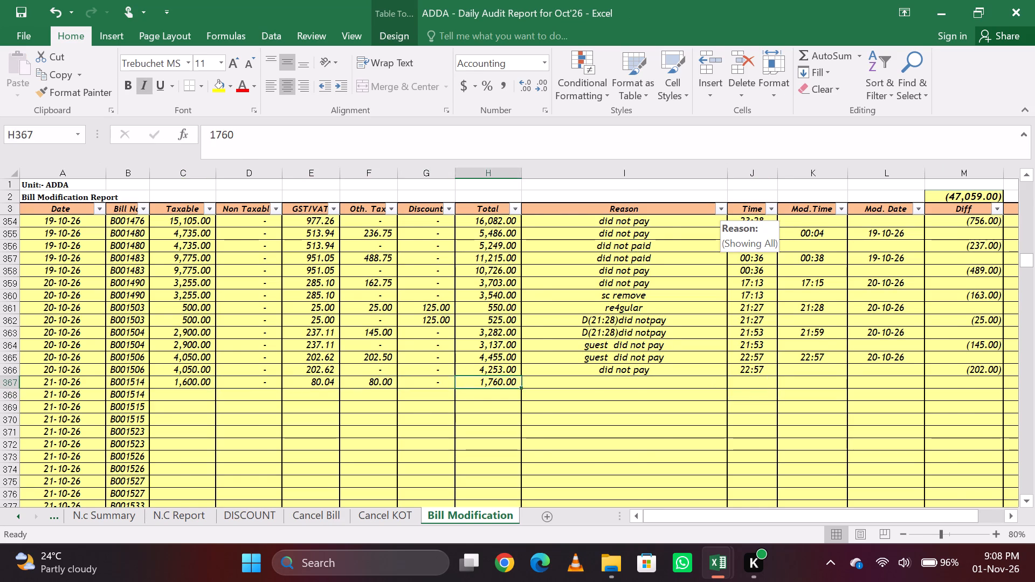
Return to the rms_bill_mod_detail21-31 workbook and examine the first B001514 row's reason, time and modification columns.
{"action": "key", "text": "alt+Tab"}
{"action": "key", "text": "Right"}
{"action": "key", "text": "Right"}
{"action": "key", "text": "Right"}
{"action": "key", "text": "Right"}
{"action": "key", "text": "Right"}
{"action": "key", "text": "Left"}
{"action": "key", "text": "Left"}
{"action": "key", "text": "Left"}
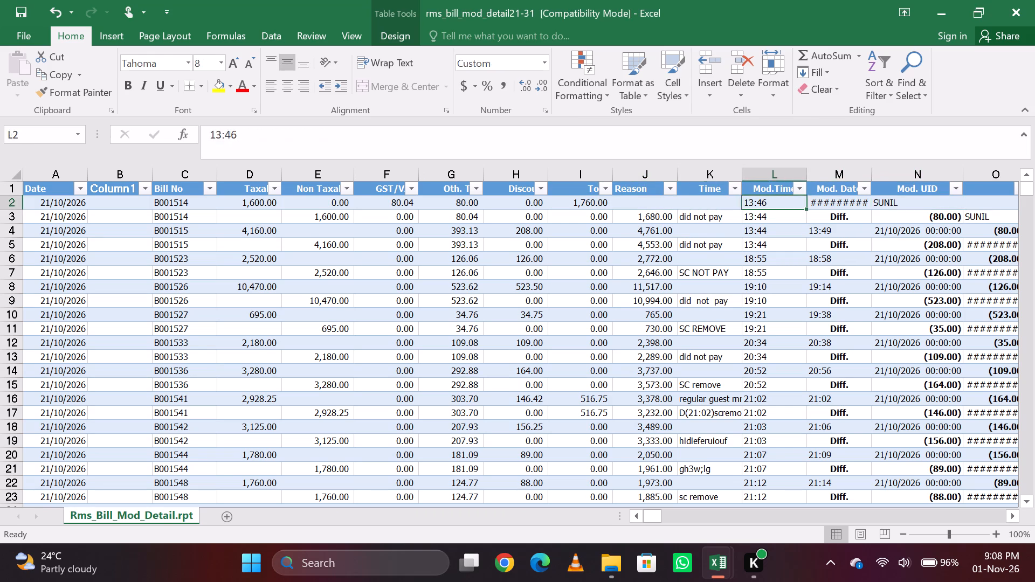
{"action": "key", "text": "Left"}
{"action": "key", "text": "Right"}
{"action": "key", "text": "Down"}
{"action": "key", "text": "Up"}
{"action": "key", "text": "Down"}
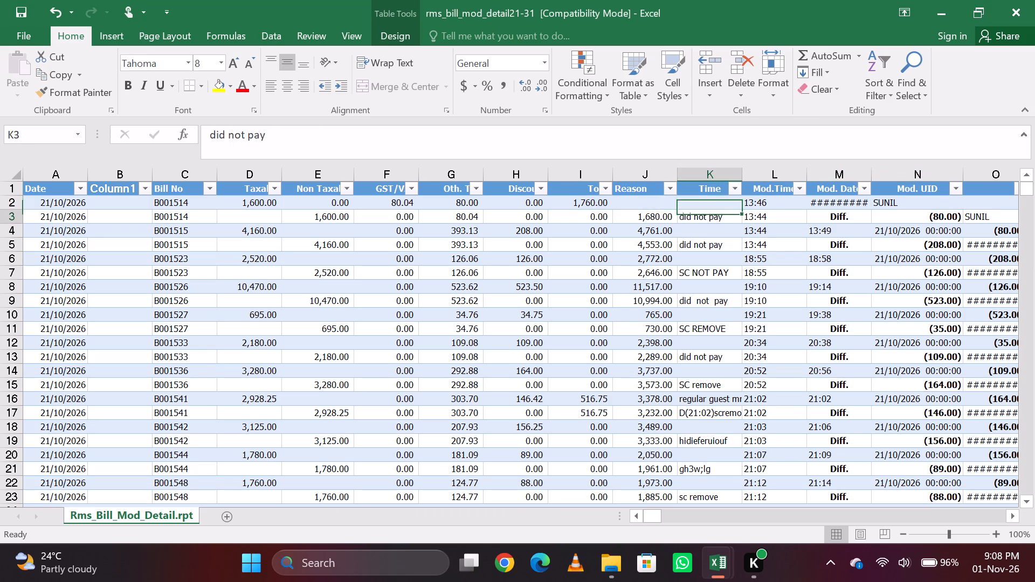
{"action": "key", "text": "Up"}
{"action": "key", "text": "Down"}
{"action": "key", "text": "Up"}
{"action": "key", "text": "Right"}
{"action": "key", "text": "Right"}
{"action": "key", "text": "Right"}
{"action": "key", "text": "Right"}
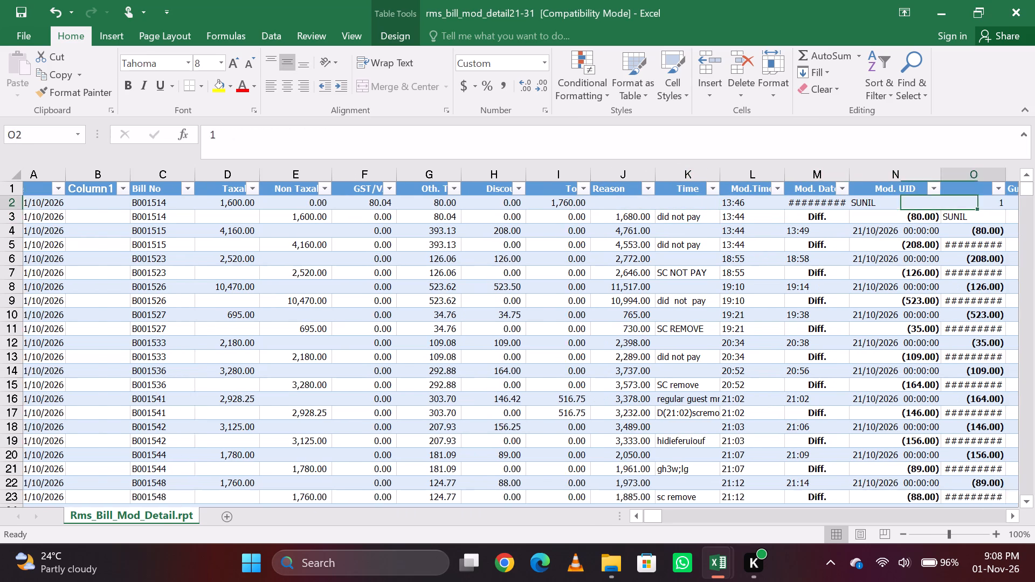
{"action": "key", "text": "Right"}
Check the first B001514 row's Taxable, Non Taxable and GST/VAT cells in the log against their column headers.
{"action": "key", "text": "Left"}
{"action": "key", "text": "Left"}
{"action": "key", "text": "Left"}
{"action": "key", "text": "Left"}
{"action": "key", "text": "Left"}
{"action": "key", "text": "Left"}
{"action": "key", "text": "Left"}
{"action": "key", "text": "Left"}
{"action": "key", "text": "Left"}
{"action": "key", "text": "Left"}
{"action": "key", "text": "Left"}
{"action": "key", "text": "Left"}
{"action": "key", "text": "Left"}
{"action": "key", "text": "Left"}
{"action": "key", "text": "Left"}
{"action": "key", "text": "Left"}
{"action": "key", "text": "Left"}
{"action": "key", "text": "Left"}
{"action": "key", "text": "Left"}
{"action": "key", "text": "Right"}
{"action": "key", "text": "Right"}
{"action": "key", "text": "Right"}
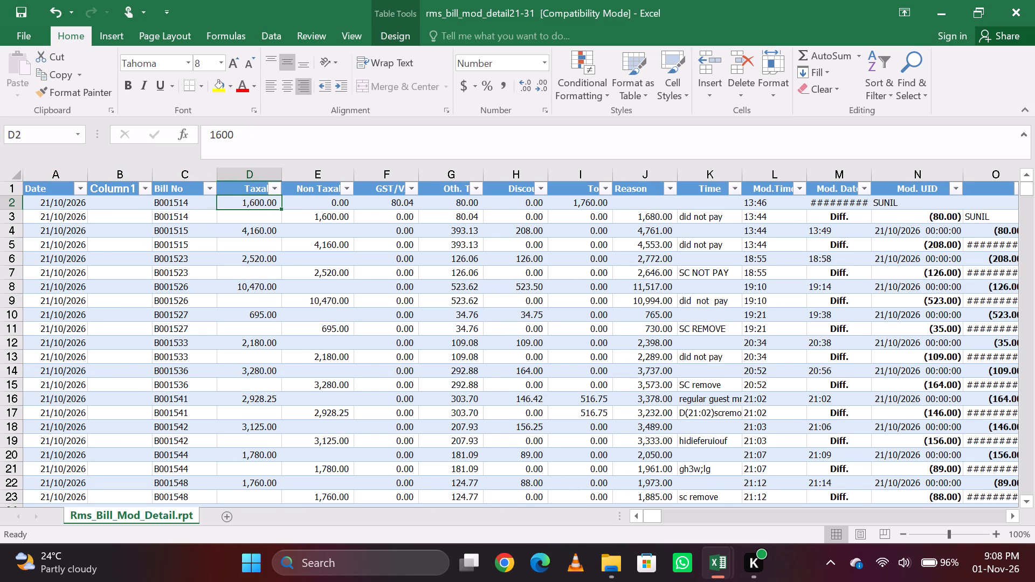
{"action": "key", "text": "Right"}
{"action": "key", "text": "Left"}
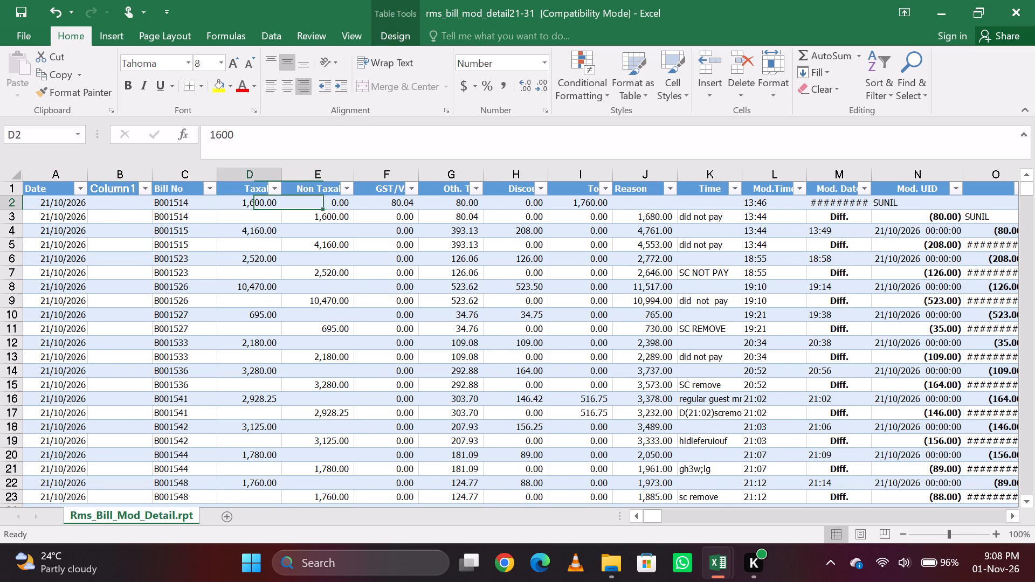
{"action": "key", "text": "Right"}
{"action": "key", "text": "Right"}
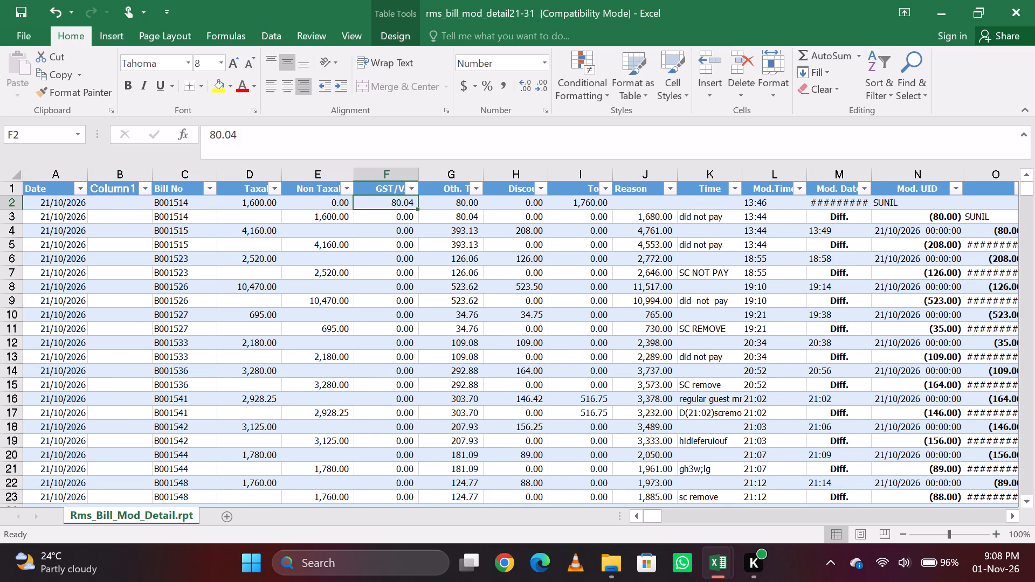
{"action": "key", "text": "Left"}
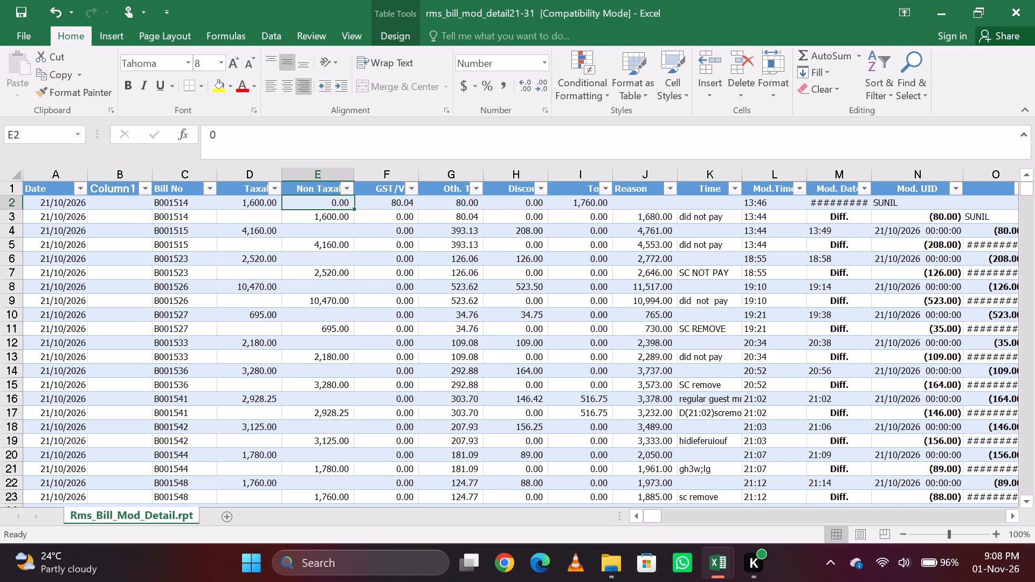
{"action": "key", "text": "Right"}
{"action": "key", "text": "Right"}
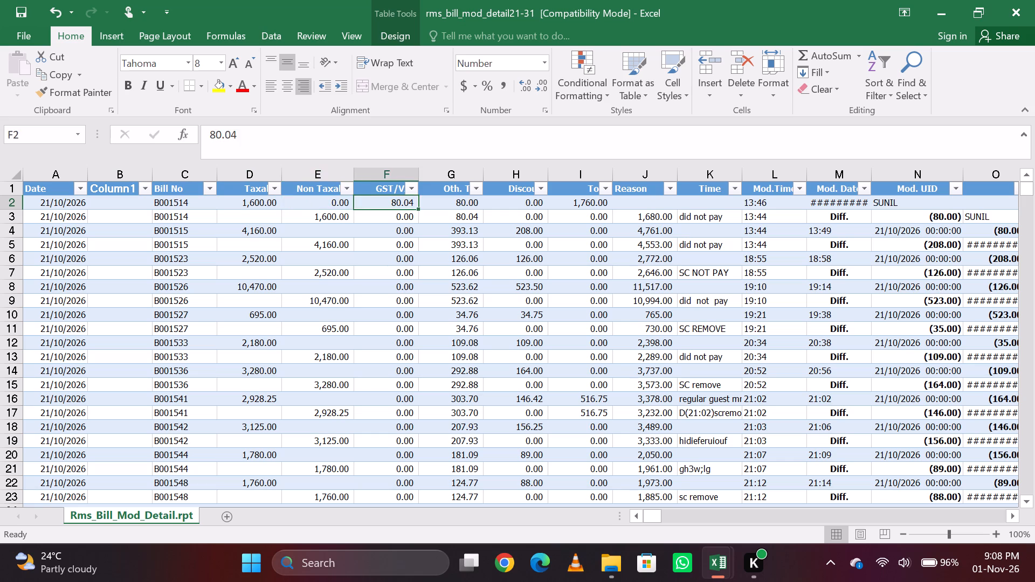
Check the first B001514 row's cells from GST/VAT through Time, and the second B001514 row's Time entry.
{"action": "key", "text": "Left"}
{"action": "key", "text": "Right"}
{"action": "key", "text": "Right"}
{"action": "key", "text": "Right"}
{"action": "key", "text": "Right"}
{"action": "key", "text": "Right"}
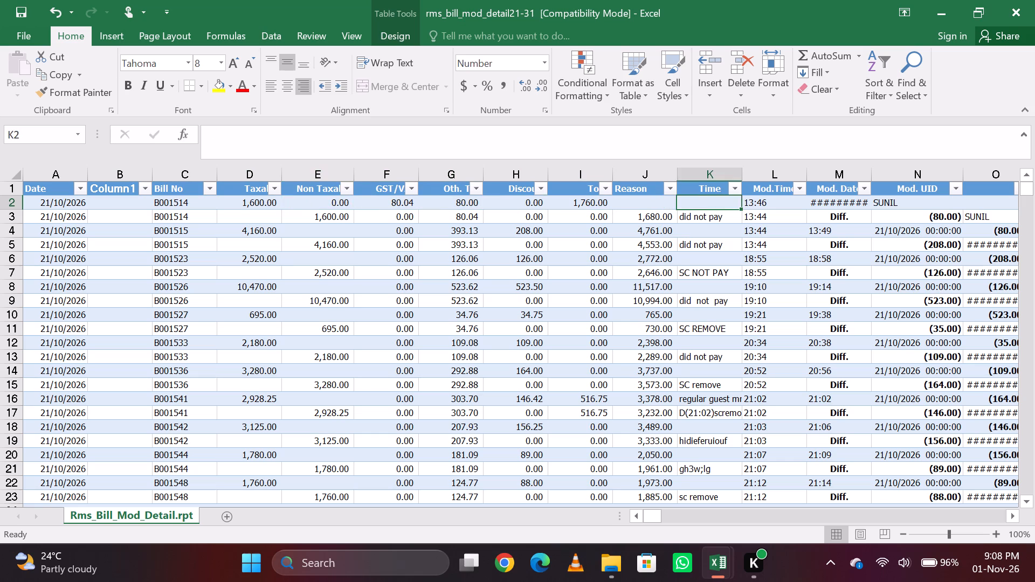
{"action": "key", "text": "Down"}
Switch to the ADDA Daily Audit Report's DISCOUNT sheet and inspect the 50% entry in the % Wise summary.
{"action": "key", "text": "alt+Tab"}
{"action": "key", "text": "alt+Tab"}
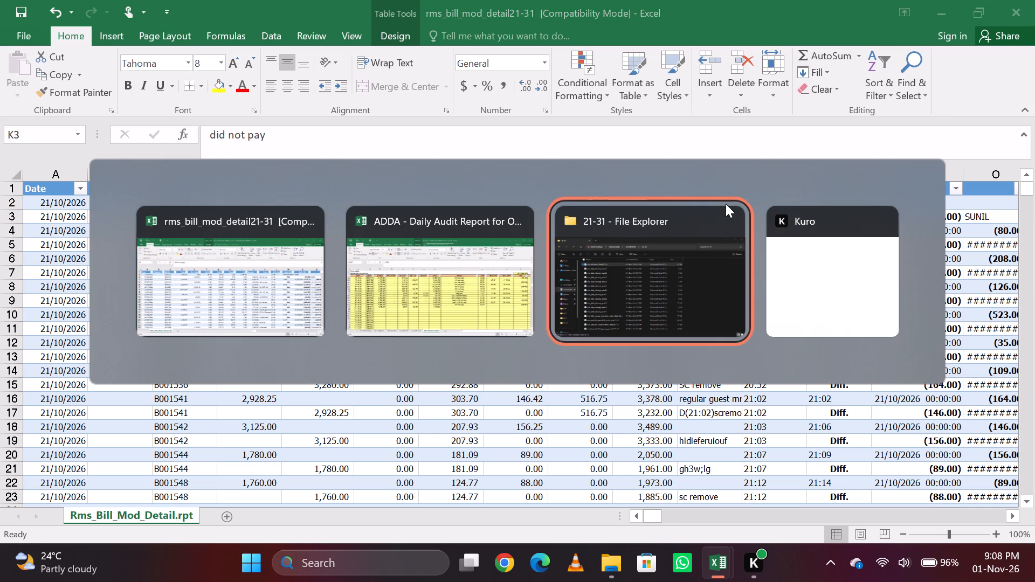
{"action": "key", "text": "alt+Tab"}
{"action": "key", "text": "alt+Tab"}
{"action": "key", "text": "alt+Tab"}
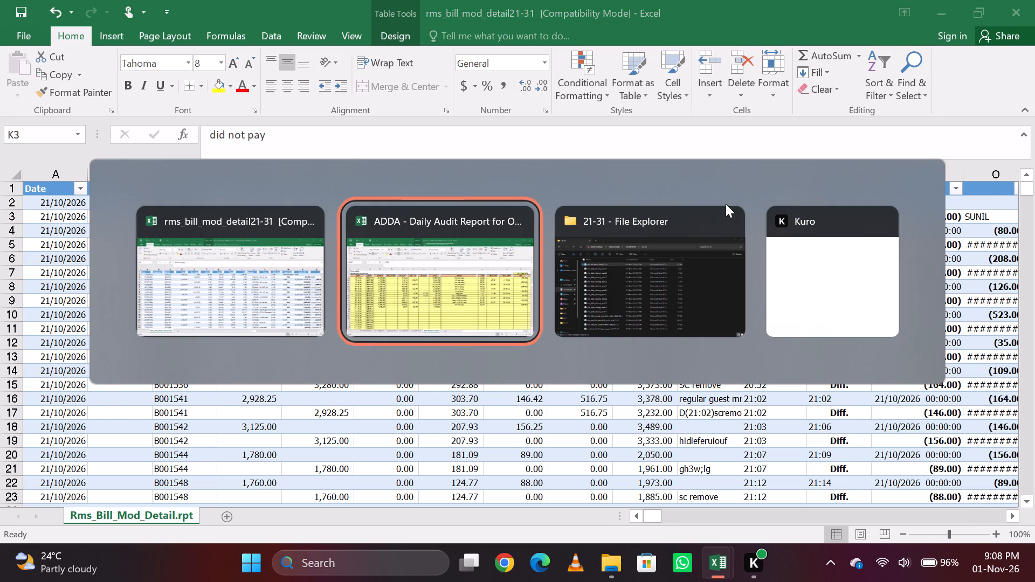
{"action": "key", "text": "ctrl+Page_Up"}
{"action": "key", "text": "ctrl+Page_Up"}
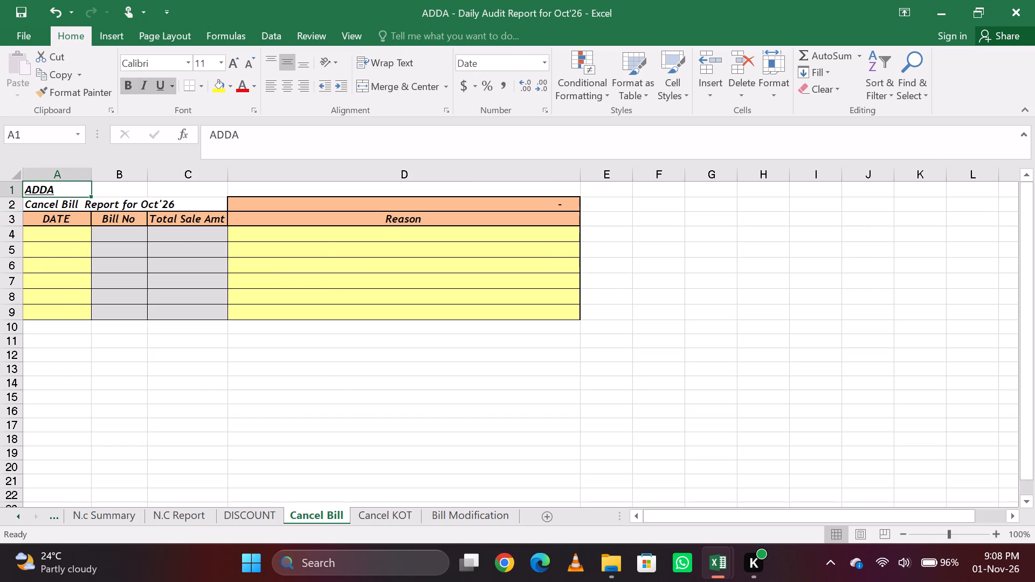
{"action": "key", "text": "ctrl+Page_Up"}
{"action": "key", "text": "Down"}
{"action": "key", "text": "Right"}
{"action": "key", "text": "Right"}
{"action": "key", "text": "Right"}
{"action": "key", "text": "Right"}
{"action": "key", "text": "Right"}
{"action": "key", "text": "Right"}
{"action": "key", "text": "Right"}
{"action": "key", "text": "Right"}
{"action": "key", "text": "Right"}
{"action": "key", "text": "Right"}
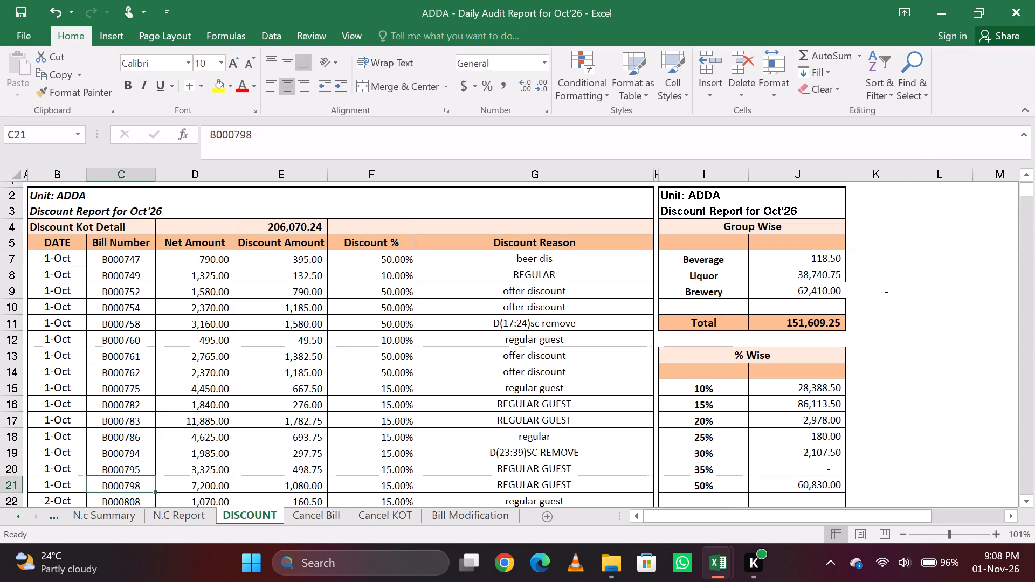
{"action": "key", "text": "Up"}
{"action": "key", "text": "Left"}
{"action": "key", "text": "Left"}
{"action": "key", "text": "Down"}
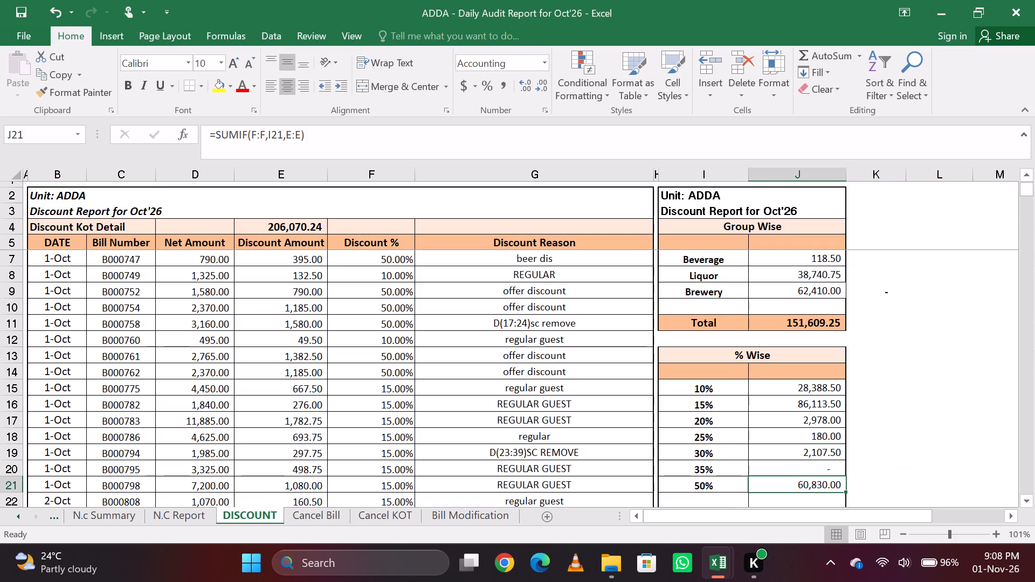
Examine the Group Wise discount formulas for Liquor, Beverage and Food in the DISCOUNT sheet.
{"action": "key", "text": "Up"}
{"action": "key", "text": "Up"}
{"action": "key", "text": "Up"}
{"action": "key", "text": "Up"}
{"action": "key", "text": "Up"}
{"action": "key", "text": "Up"}
{"action": "key", "text": "Up"}
{"action": "key", "text": "Up"}
{"action": "key", "text": "Up"}
{"action": "key", "text": "Up"}
{"action": "key", "text": "Up"}
{"action": "key", "text": "Down"}
{"action": "key", "text": "Up"}
{"action": "key", "text": "Up"}
{"action": "key", "text": "Up"}
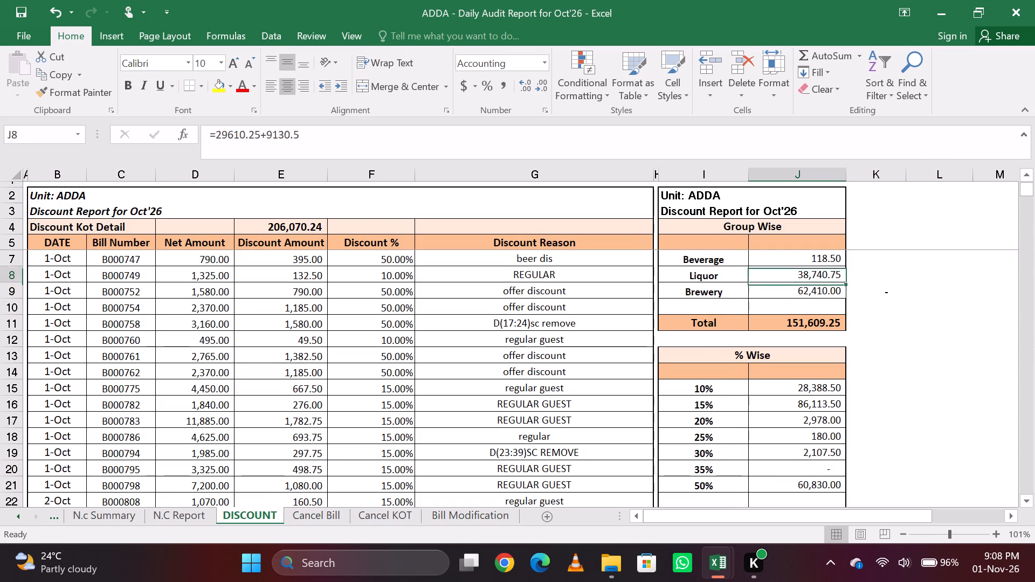
{"action": "key", "text": "Up"}
{"action": "key", "text": "Up"}
{"action": "key", "text": "Down"}
{"action": "key", "text": "Up"}
{"action": "key", "text": "Up"}
{"action": "key", "text": "Down"}
Open rms_tax_collection_group_periodic21-31 from the 21-31 folder, look over the tax collection report, close it and return to the folder.
{"action": "key", "text": "alt+Tab"}
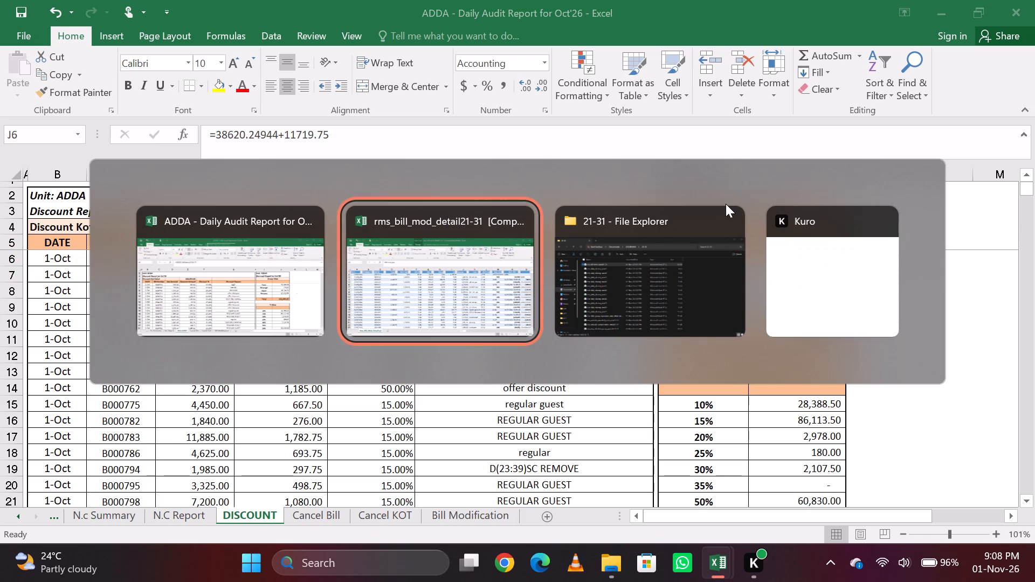
{"action": "key", "text": "alt+Tab"}
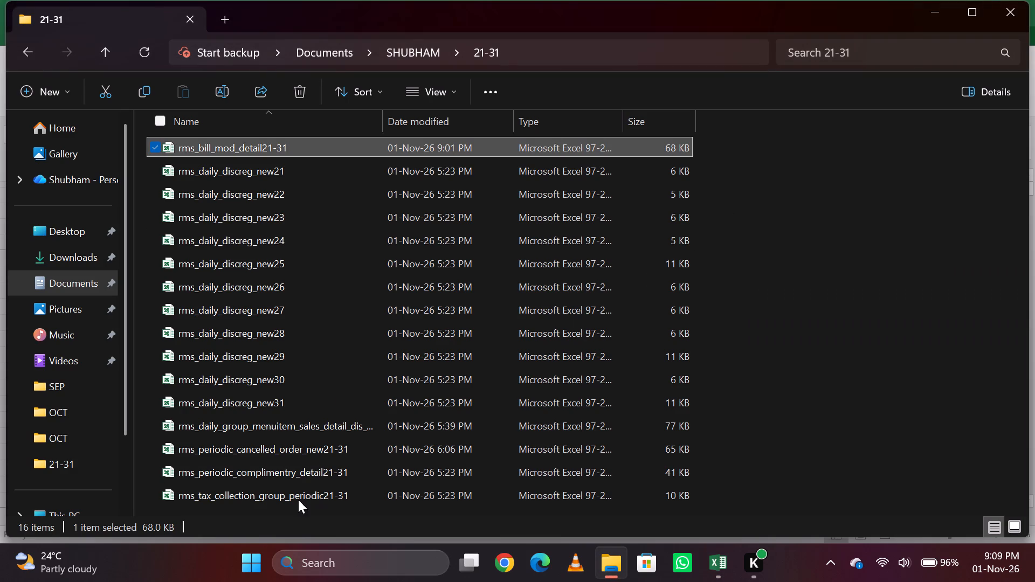
{"action": "double_click", "coordinate": [323, 497]}
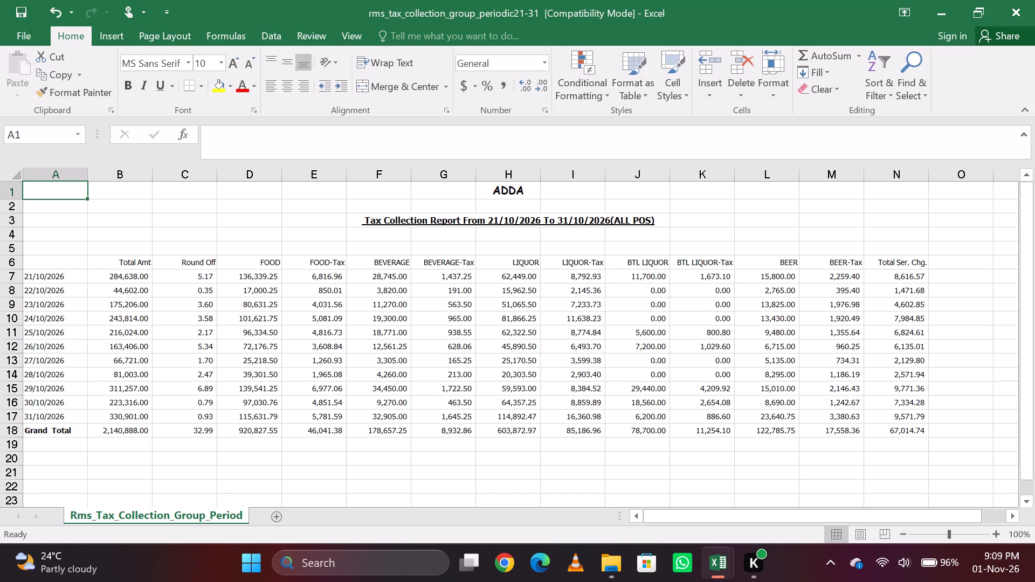
{"action": "left_click", "coordinate": [1034, 0]}
{"action": "key", "text": "alt+Tab"}
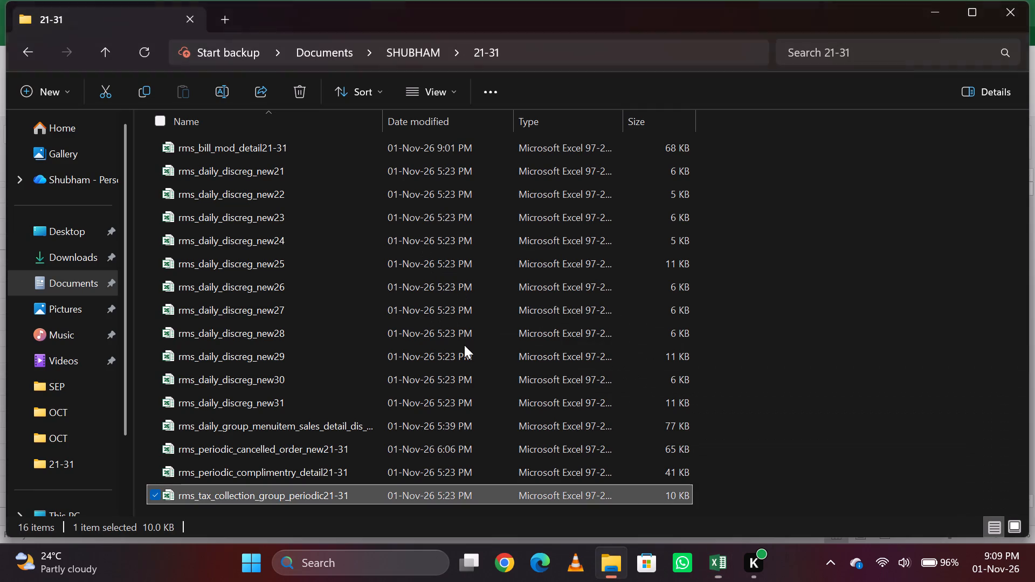
Open rms_daily_group_menuitem_sales_detail_dis_pos21-31 from the folder and go to the group totals at the end of the report.
{"action": "double_click", "coordinate": [357, 433]}
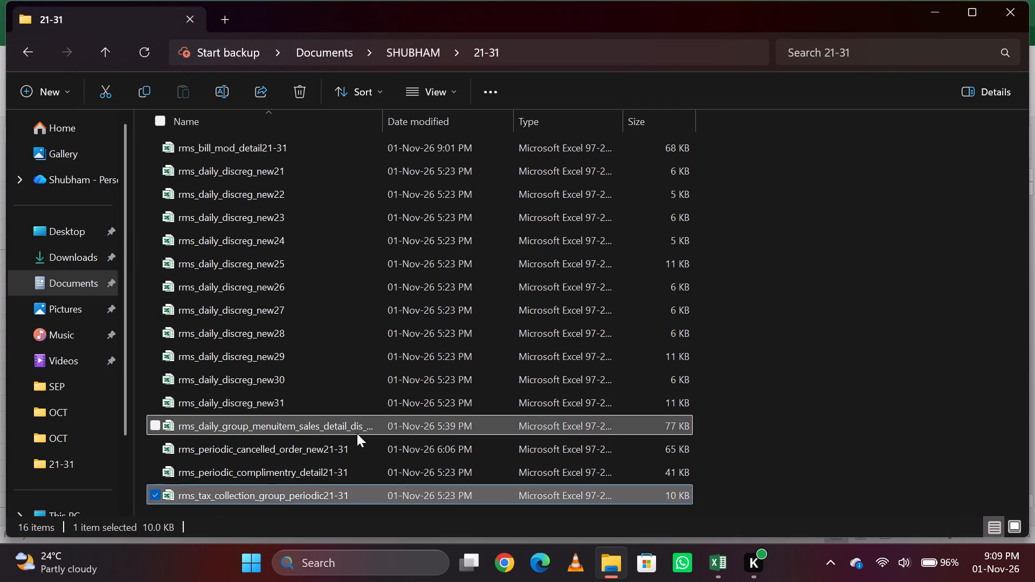
{"action": "left_click", "coordinate": [273, 349]}
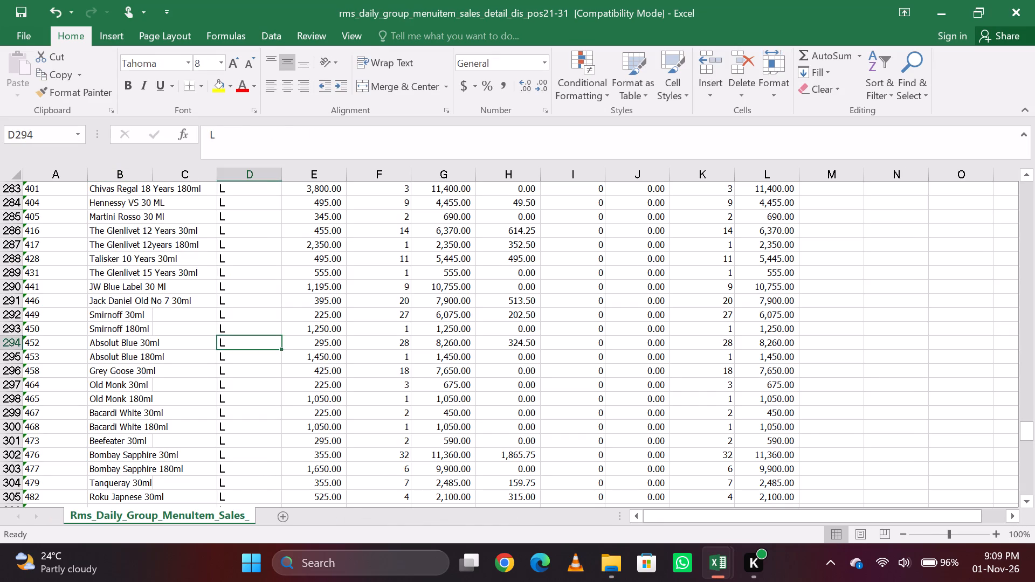
{"action": "key", "text": "Down"}
{"action": "key", "text": "Right"}
{"action": "key", "text": "Down"}
{"action": "key", "text": "Page_Down"}
{"action": "key", "text": "Page_Down"}
{"action": "key", "text": "Page_Down"}
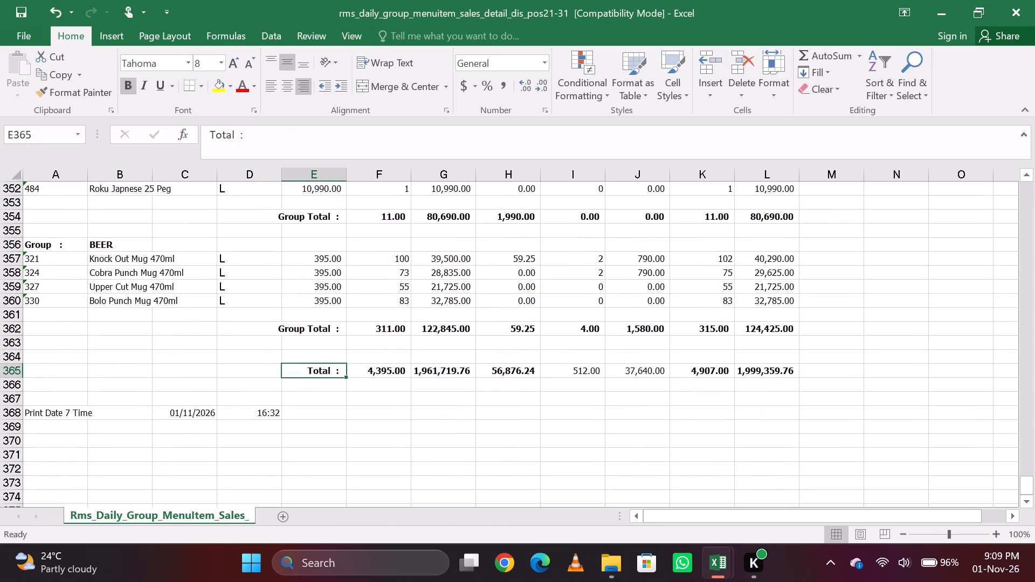
Copy the discount amount from the Group Total just above BTL LIQUOR and paste it as a value into K6 of the DISCOUNT sheet.
{"action": "key", "text": "Page_Up"}
{"action": "key", "text": "Right"}
{"action": "key", "text": "Right"}
{"action": "key", "text": "Right"}
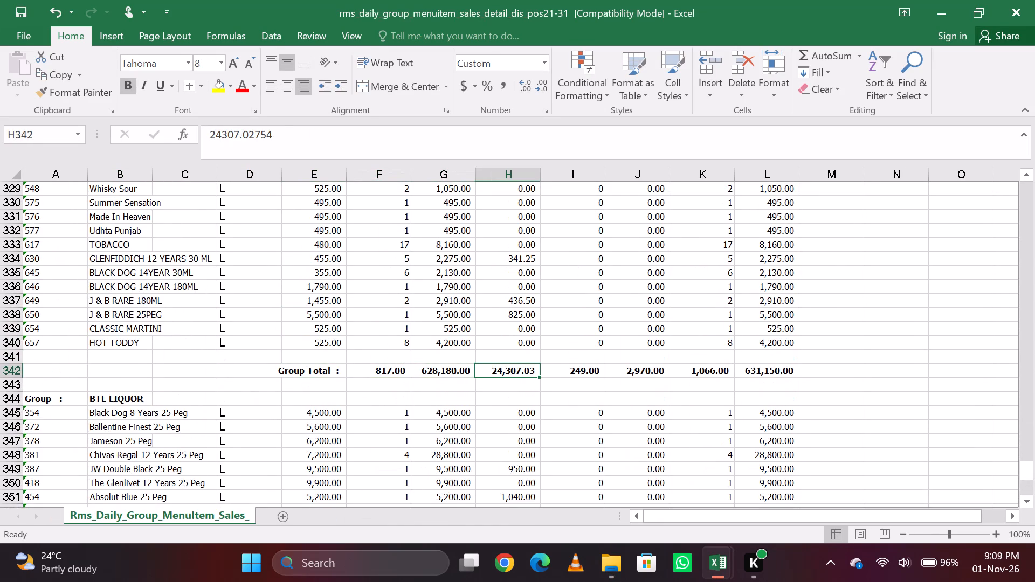
{"action": "key", "text": "ctrl+c"}
{"action": "key", "text": "alt+Tab"}
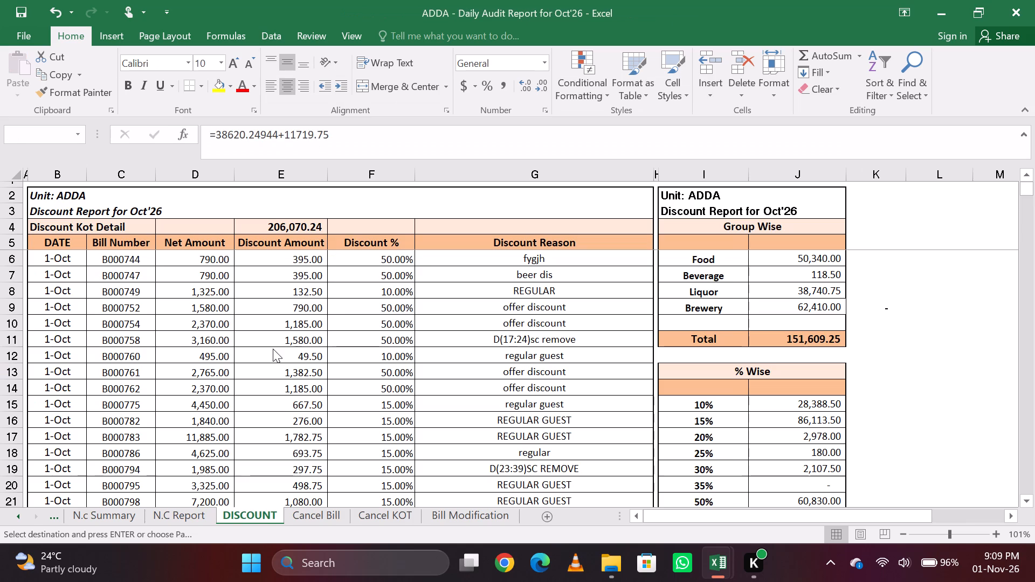
{"action": "key", "text": "Right"}
{"action": "key", "text": "Right"}
{"action": "key", "text": "Left"}
{"action": "key", "text": "Right"}
{"action": "key", "text": "Left"}
{"action": "type", "text": "ESV"}
{"action": "key", "text": "Return"}
Return to the menu item sales workbook and copy the BTL LIQUOR group's total discount amount.
{"action": "key", "text": "alt+Tab"}
{"action": "key", "text": "Down"}
{"action": "key", "text": "Down"}
{"action": "key", "text": "Down"}
{"action": "key", "text": "Down"}
{"action": "key", "text": "Down"}
{"action": "key", "text": "Down"}
{"action": "key", "text": "Down"}
{"action": "key", "text": "Down"}
{"action": "key", "text": "Down"}
{"action": "key", "text": "Down"}
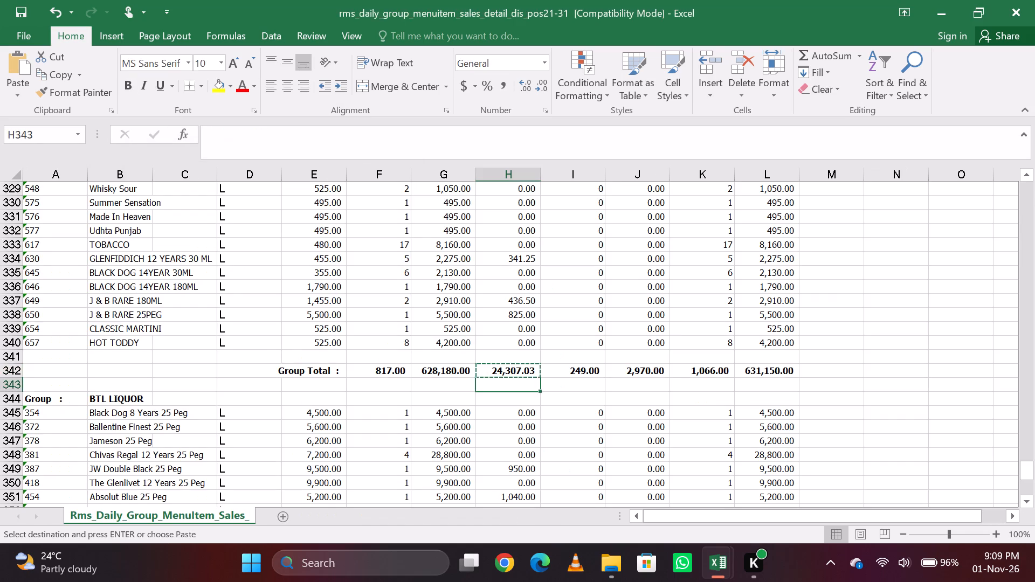
{"action": "key", "text": "Down"}
{"action": "key", "text": "Down"}
{"action": "key", "text": "Down"}
{"action": "key", "text": "Up"}
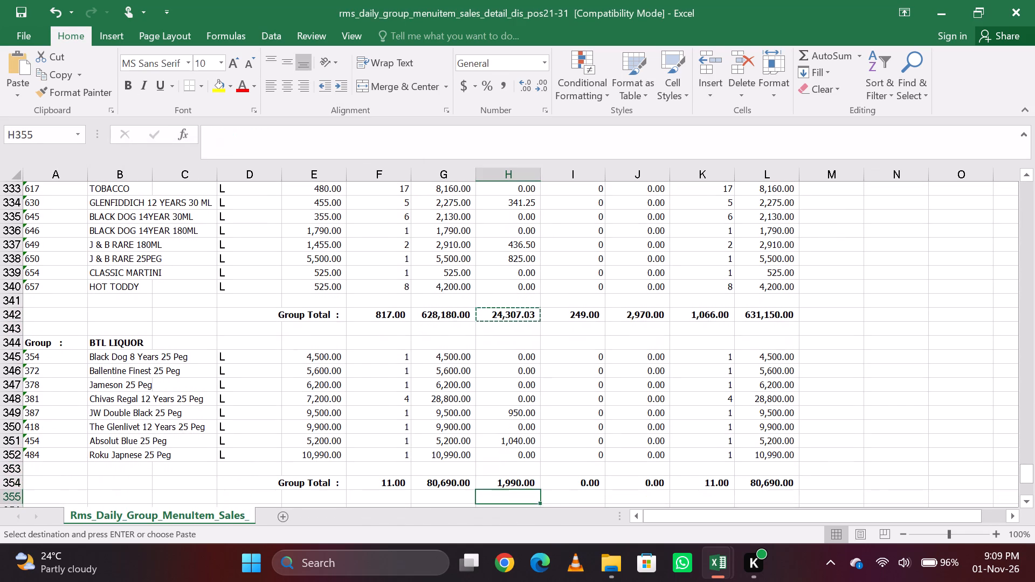
{"action": "key", "text": "Down"}
{"action": "key", "text": "Up"}
{"action": "key", "text": "ctrl+c"}
Paste the BTL LIQUOR discount of 1990 as a value into L6 of the DISCOUNT sheet, beside the liquor discount.
{"action": "key", "text": "alt+Tab"}
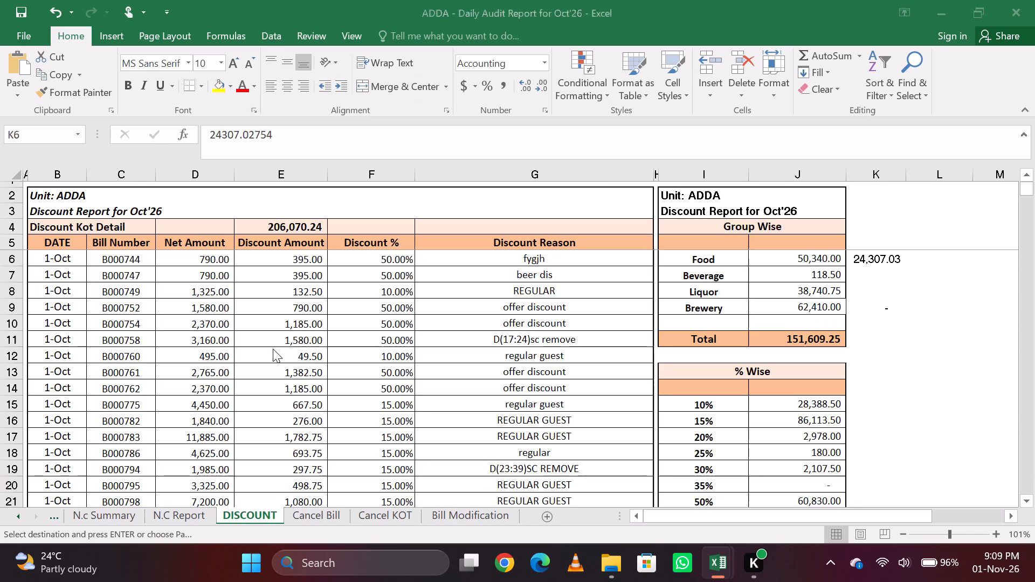
{"action": "key", "text": "Down"}
{"action": "key", "text": "Up"}
{"action": "key", "text": "alt+Tab"}
{"action": "key", "text": "Down"}
{"action": "key", "text": "Up"}
{"action": "key", "text": "alt+Tab"}
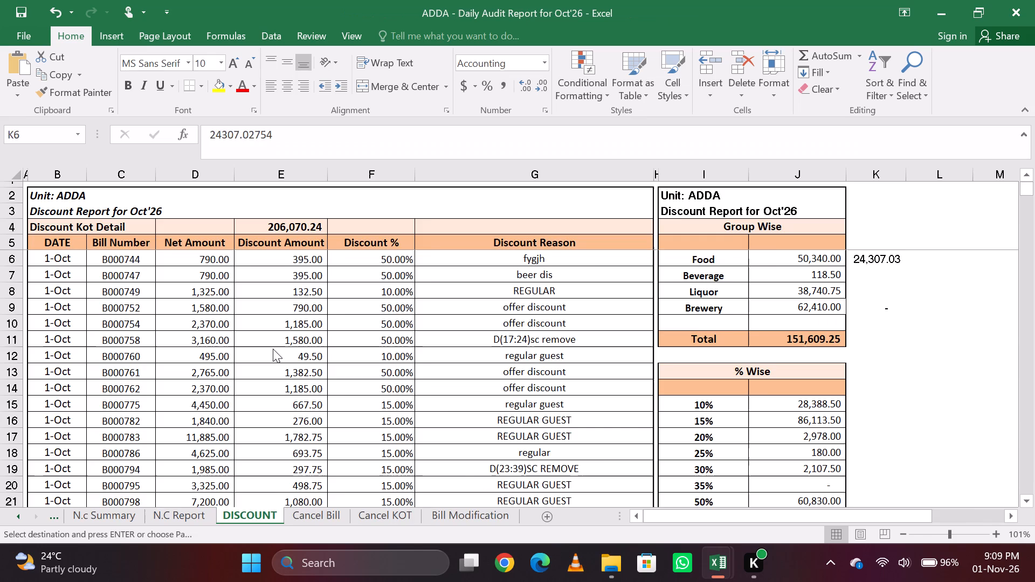
{"action": "key", "text": "alt+Tab"}
{"action": "key", "text": "Up"}
{"action": "key", "text": "Down"}
{"action": "key", "text": "Up"}
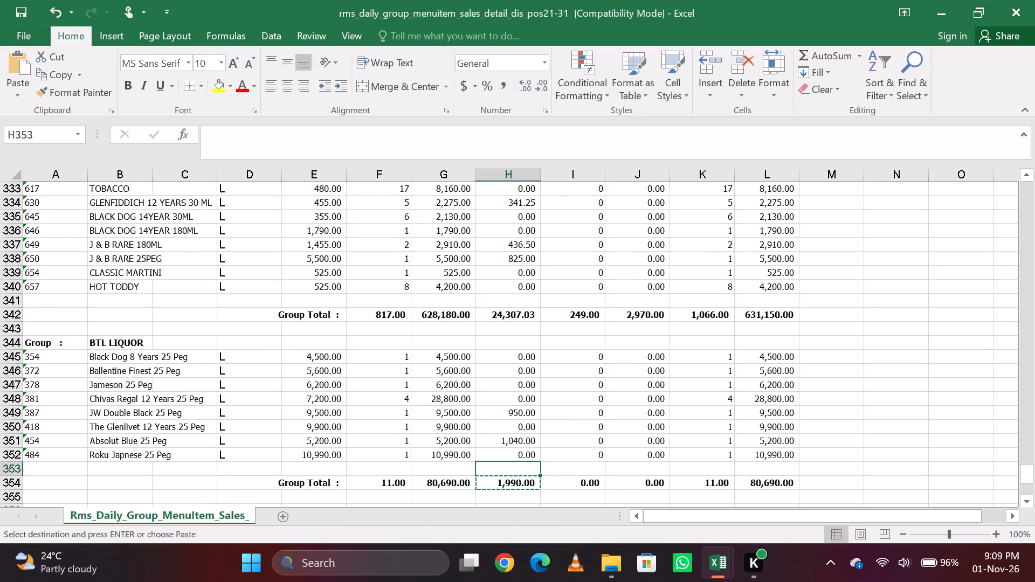
{"action": "key", "text": "alt+Tab"}
{"action": "key", "text": "alt+Tab"}
{"action": "key", "text": "alt+Tab"}
{"action": "key", "text": "Right"}
{"action": "key", "text": "alt+Tab"}
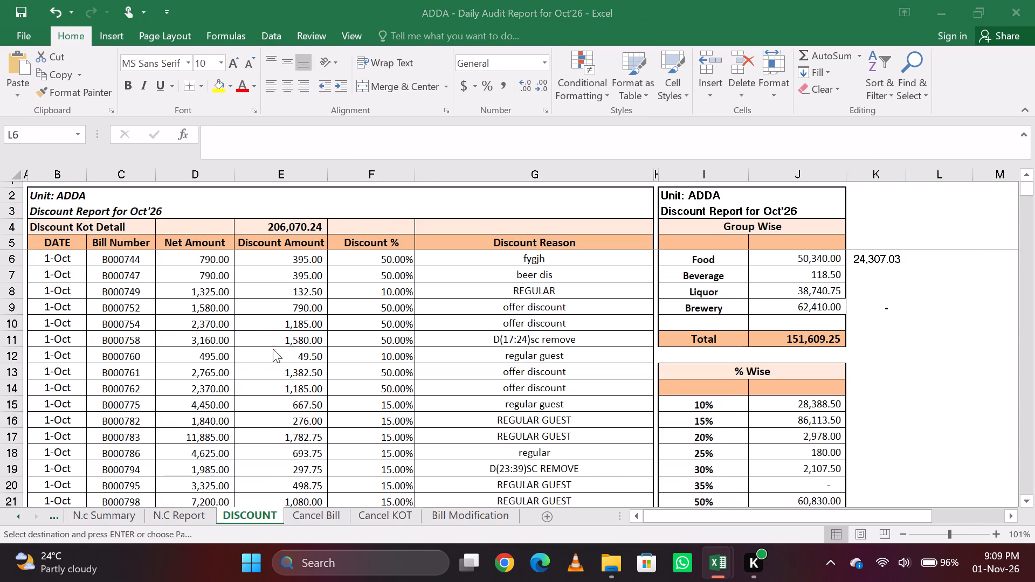
{"action": "key", "text": "Down"}
{"action": "key", "text": "Up"}
{"action": "key", "text": "alt+Tab"}
{"action": "key", "text": "Right"}
{"action": "key", "text": "Left"}
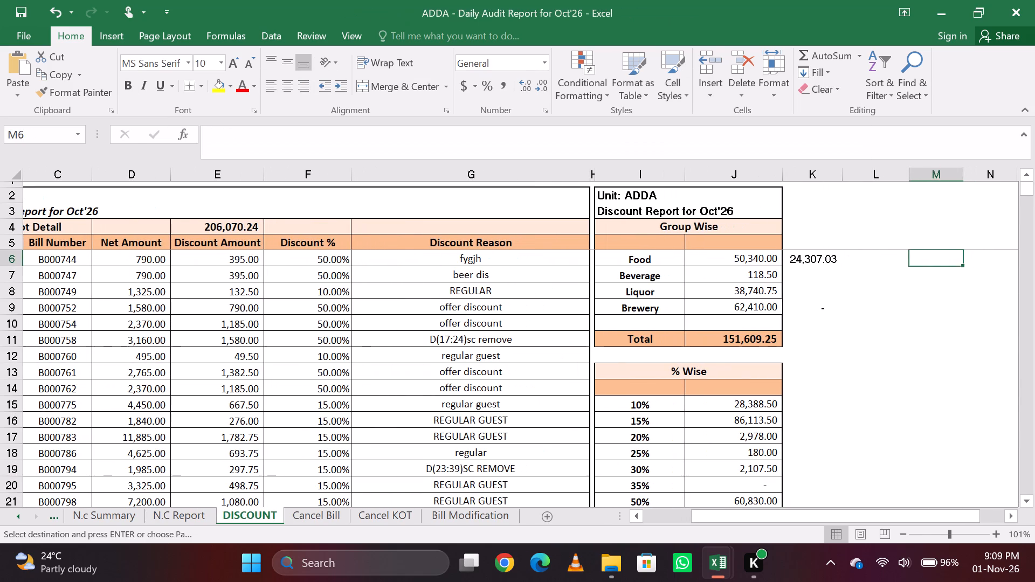
{"action": "key", "text": "Left"}
{"action": "key", "text": "Right"}
{"action": "type", "text": "ESV"}
{"action": "key", "text": "Return"}
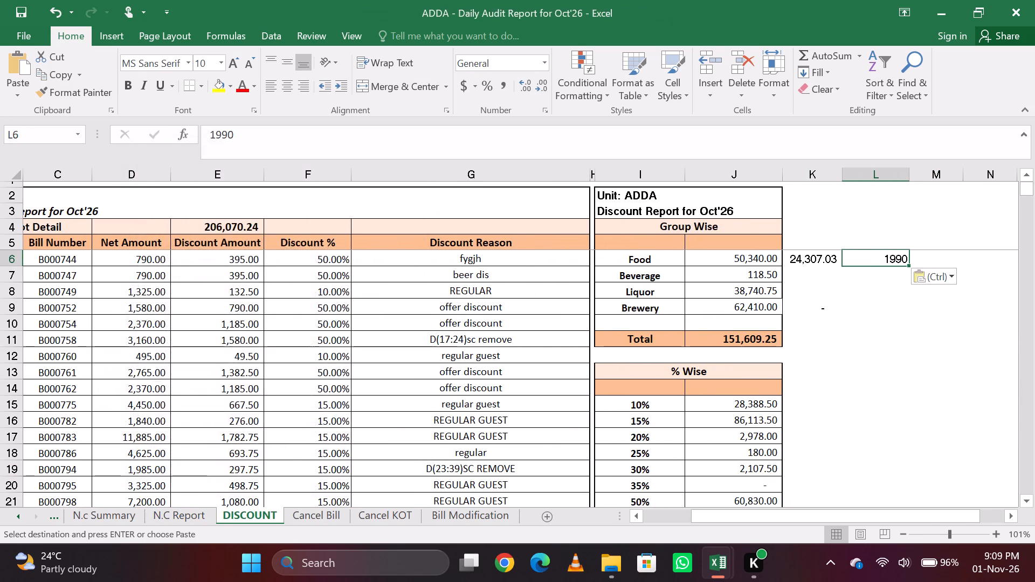
Return to the menu item sales workbook and copy the FOOD group's total discount amount.
{"action": "key", "text": "alt+Tab"}
{"action": "key", "text": "Left"}
{"action": "key", "text": "Right"}
{"action": "key", "text": "Down"}
{"action": "key", "text": "Up"}
{"action": "key", "text": "Up"}
{"action": "key", "text": "Up"}
{"action": "key", "text": "Up"}
{"action": "key", "text": "Up"}
{"action": "key", "text": "Up"}
{"action": "key", "text": "Up"}
{"action": "key", "text": "Up"}
{"action": "key", "text": "Up"}
{"action": "key", "text": "Up"}
{"action": "key", "text": "Up"}
{"action": "key", "text": "Up"}
{"action": "key", "text": "Up"}
{"action": "key", "text": "Up"}
{"action": "key", "text": "Up"}
{"action": "key", "text": "Up"}
{"action": "key", "text": "Up"}
{"action": "key", "text": "Up"}
{"action": "key", "text": "Up"}
{"action": "key", "text": "Up"}
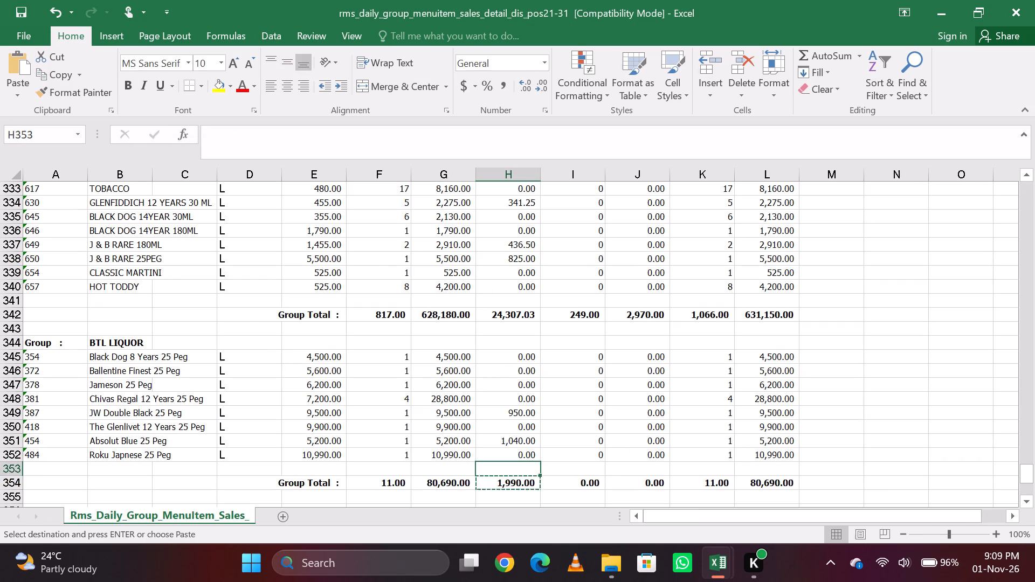
{"action": "key", "text": "Up"}
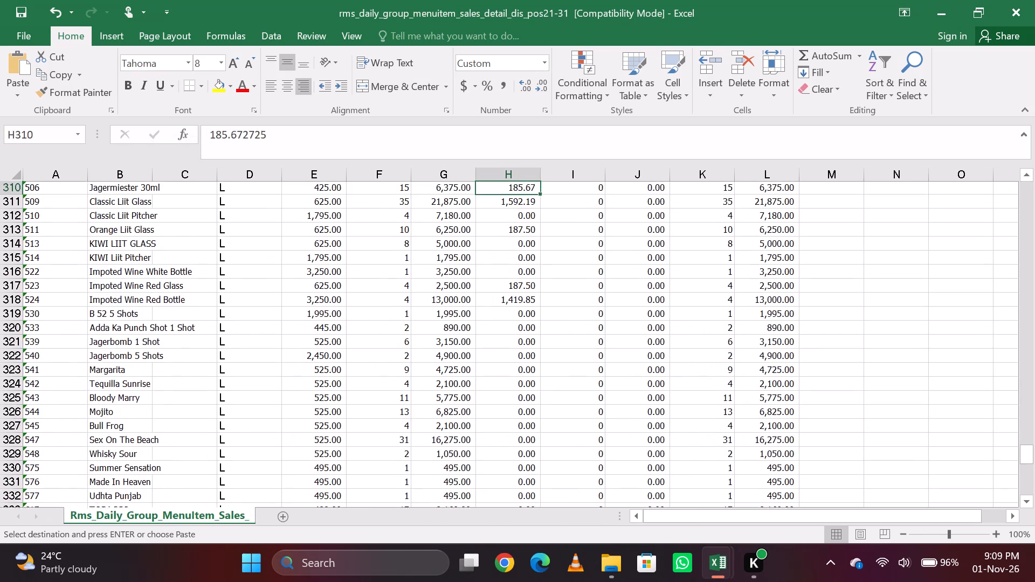
{"action": "key", "text": "Page_Up"}
{"action": "key", "text": "Page_Up"}
{"action": "key", "text": "Page_Up"}
{"action": "key", "text": "Page_Up"}
{"action": "key", "text": "Page_Up"}
{"action": "key", "text": "Page_Up"}
{"action": "key", "text": "Page_Up"}
{"action": "key", "text": "Page_Up"}
{"action": "key", "text": "Page_Up"}
{"action": "key", "text": "Page_Up"}
{"action": "key", "text": "Page_Up"}
{"action": "key", "text": "Page_Up"}
{"action": "key", "text": "Page_Up"}
{"action": "key", "text": "Page_Up"}
{"action": "key", "text": "Page_Up"}
{"action": "key", "text": "Page_Up"}
{"action": "key", "text": "Page_Up"}
{"action": "key", "text": "Page_Up"}
{"action": "key", "text": "Page_Up"}
{"action": "key", "text": "Page_Up"}
{"action": "key", "text": "Page_Up"}
{"action": "key", "text": "Page_Up"}
{"action": "key", "text": "Page_Up"}
{"action": "key", "text": "Page_Up"}
{"action": "key", "text": "Page_Up"}
{"action": "key", "text": "Page_Up"}
{"action": "key", "text": "Page_Up"}
{"action": "key", "text": "Page_Up"}
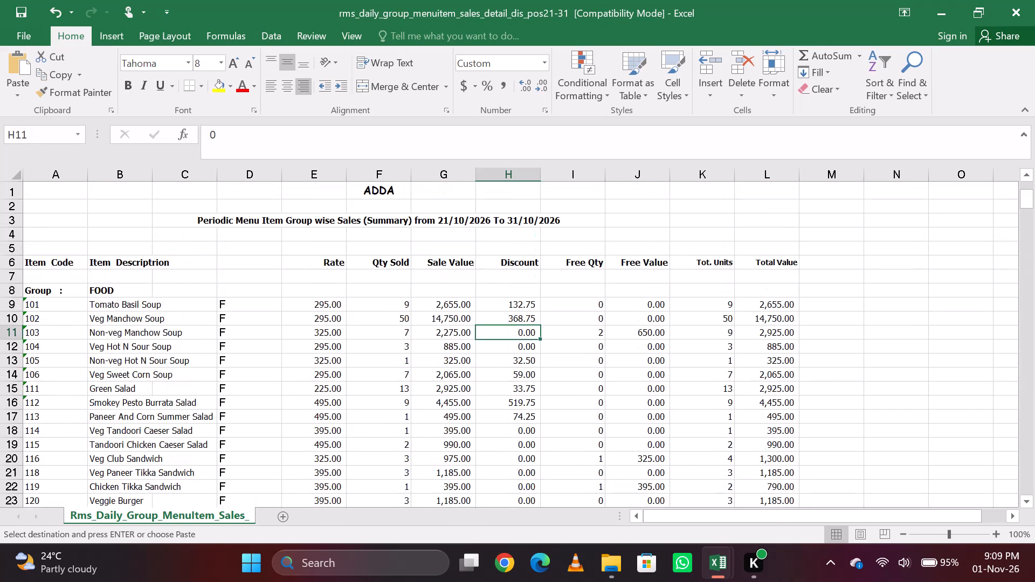
{"action": "key", "text": "Down"}
{"action": "key", "text": "Down"}
{"action": "key", "text": "Down"}
{"action": "key", "text": "Down"}
{"action": "key", "text": "Down"}
{"action": "key", "text": "Down"}
{"action": "key", "text": "Down"}
{"action": "key", "text": "Down"}
{"action": "key", "text": "Down"}
{"action": "key", "text": "Down"}
{"action": "key", "text": "Page_Down"}
{"action": "key", "text": "Page_Down"}
{"action": "key", "text": "Page_Down"}
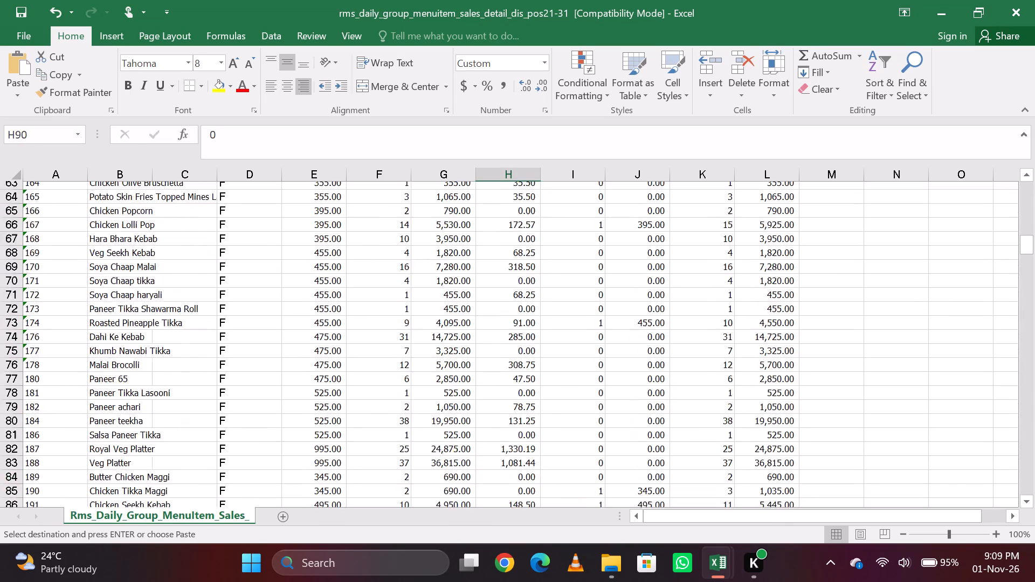
{"action": "key", "text": "Page_Down"}
{"action": "key", "text": "Page_Down"}
{"action": "key", "text": "Page_Down"}
{"action": "key", "text": "Page_Down"}
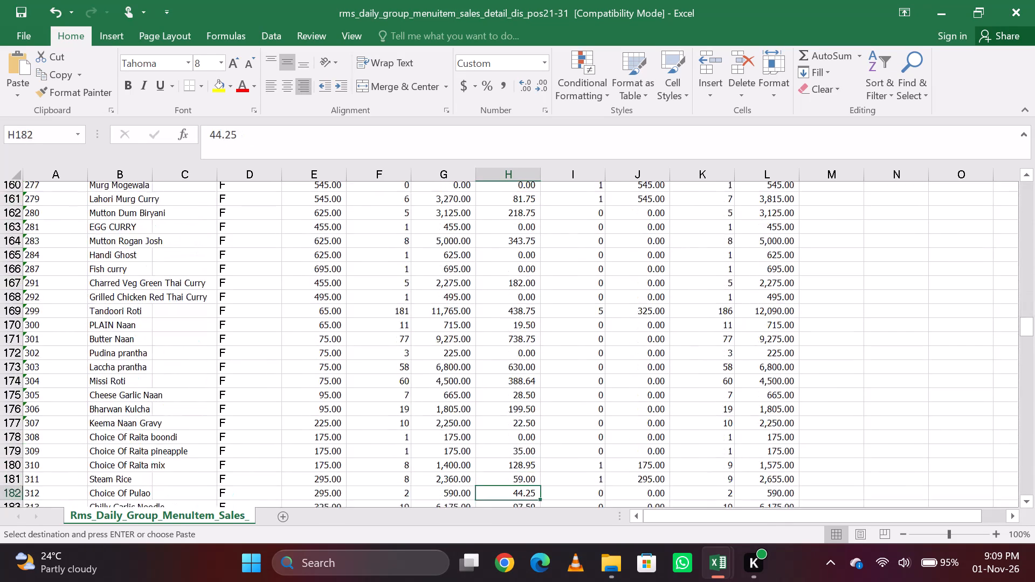
{"action": "key", "text": "Page_Down"}
{"action": "key", "text": "Page_Down"}
{"action": "key", "text": "Page_Up"}
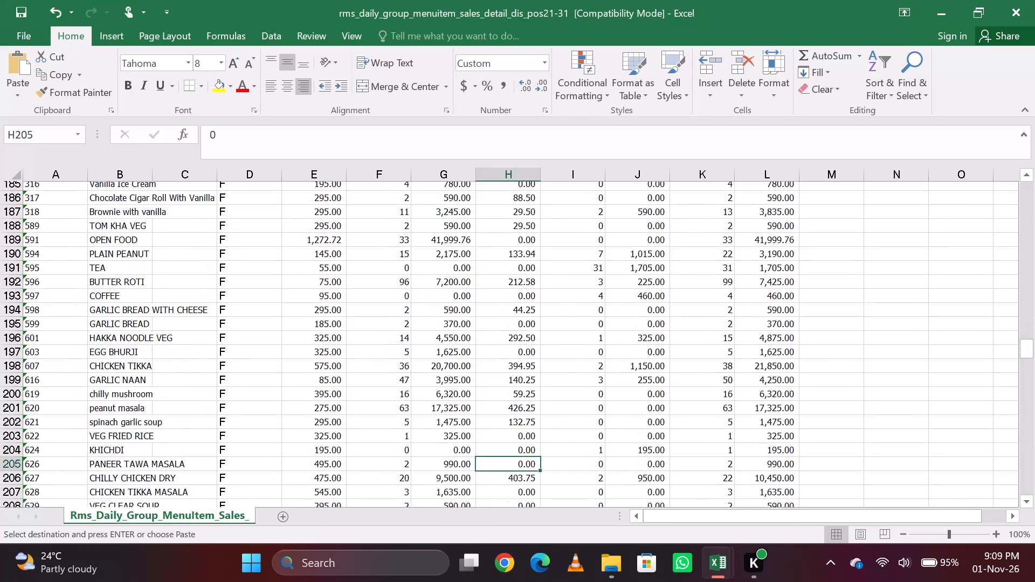
{"action": "key", "text": "Page_Down"}
{"action": "key", "text": "Down"}
{"action": "key", "text": "Up"}
{"action": "key", "text": "Up"}
{"action": "key", "text": "Up"}
{"action": "key", "text": "Up"}
{"action": "key", "text": "Up"}
{"action": "key", "text": "Up"}
{"action": "key", "text": "Up"}
{"action": "key", "text": "Up"}
{"action": "key", "text": "Up"}
{"action": "key", "text": "Up"}
{"action": "key", "text": "Down"}
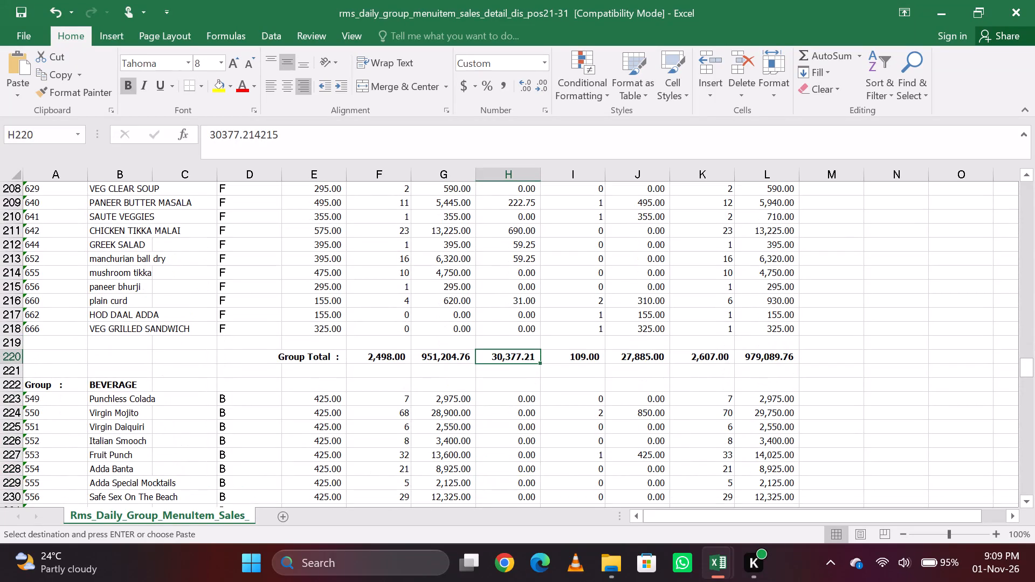
{"action": "key", "text": "ctrl+c"}
Paste the FOOD discount of 30,377.21 as a value into K6 of the DISCOUNT sheet, replacing the liquor figure.
{"action": "key", "text": "alt+Tab"}
{"action": "key", "text": "Right"}
{"action": "key", "text": "Down"}
{"action": "key", "text": "Left"}
{"action": "key", "text": "Left"}
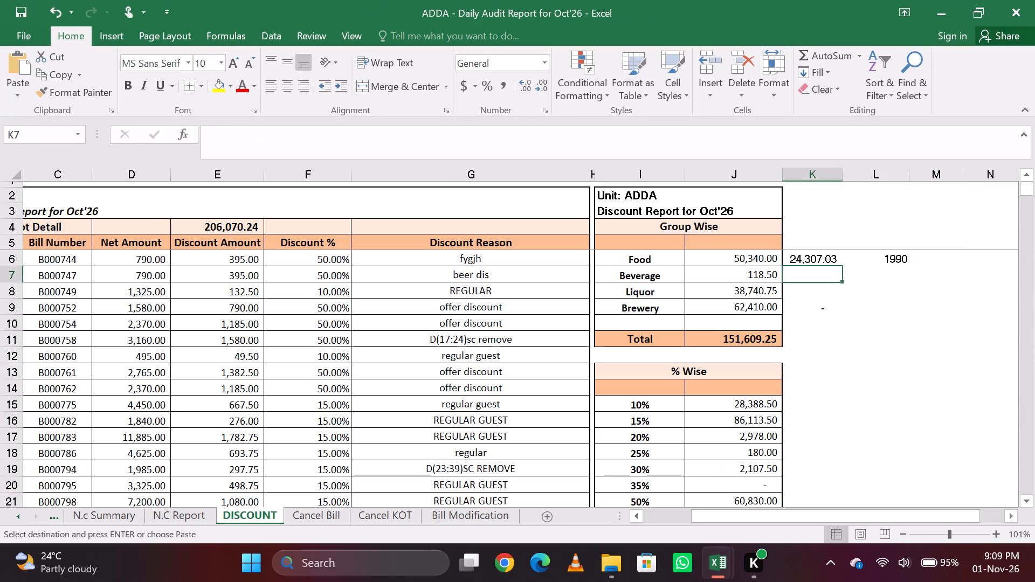
{"action": "key", "text": "Up"}
{"action": "type", "text": "ESV"}
{"action": "key", "text": "Return"}
Clear the BTL LIQUOR discount from L6 and go to K7 in the Beverage row.
{"action": "key", "text": "Right"}
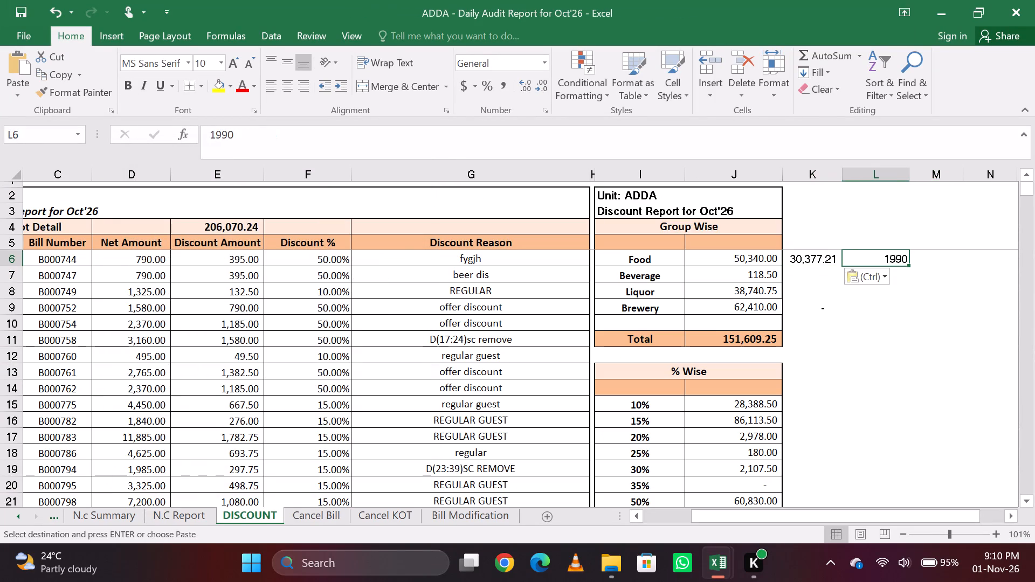
{"action": "key", "text": "BackSpace"}
{"action": "key", "text": "Down"}
{"action": "key", "text": "Left"}
Switch to the menu item sales workbook and copy the BEVERAGE group's total discount amount.
{"action": "key", "text": "alt+Tab"}
{"action": "key", "text": "Down"}
{"action": "key", "text": "Down"}
{"action": "key", "text": "Down"}
{"action": "key", "text": "Down"}
{"action": "key", "text": "Down"}
{"action": "key", "text": "Down"}
{"action": "key", "text": "Down"}
{"action": "key", "text": "Down"}
{"action": "key", "text": "Down"}
{"action": "key", "text": "Down"}
{"action": "key", "text": "Down"}
{"action": "key", "text": "Down"}
{"action": "key", "text": "Down"}
{"action": "key", "text": "Down"}
{"action": "key", "text": "Down"}
{"action": "key", "text": "Down"}
{"action": "key", "text": "Down"}
{"action": "key", "text": "Down"}
{"action": "key", "text": "Down"}
{"action": "key", "text": "Down"}
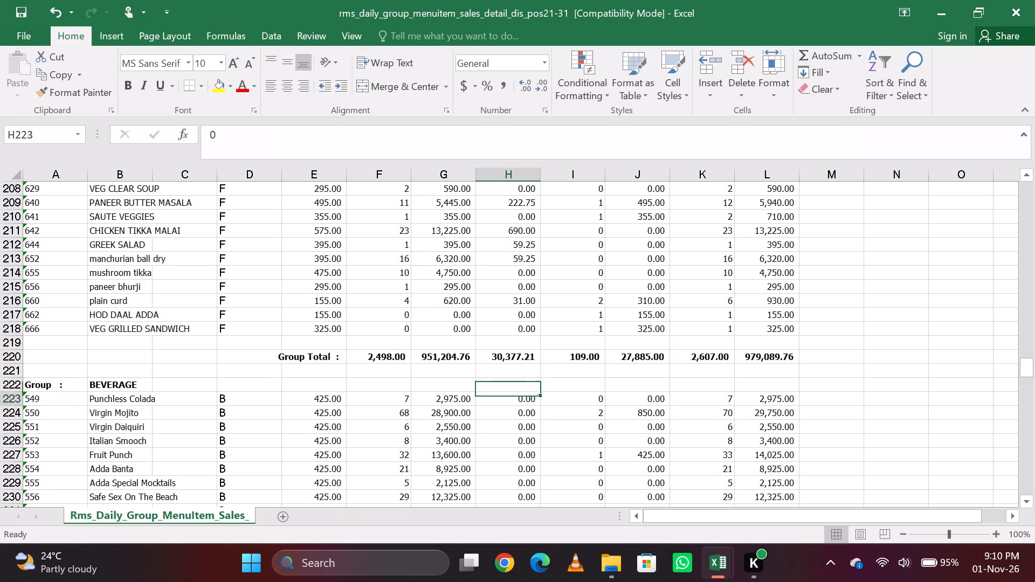
{"action": "key", "text": "Up"}
{"action": "key", "text": "Up"}
{"action": "key", "text": "Up"}
{"action": "key", "text": "Up"}
{"action": "key", "text": "Up"}
{"action": "key", "text": "Up"}
{"action": "key", "text": "Up"}
{"action": "key", "text": "Up"}
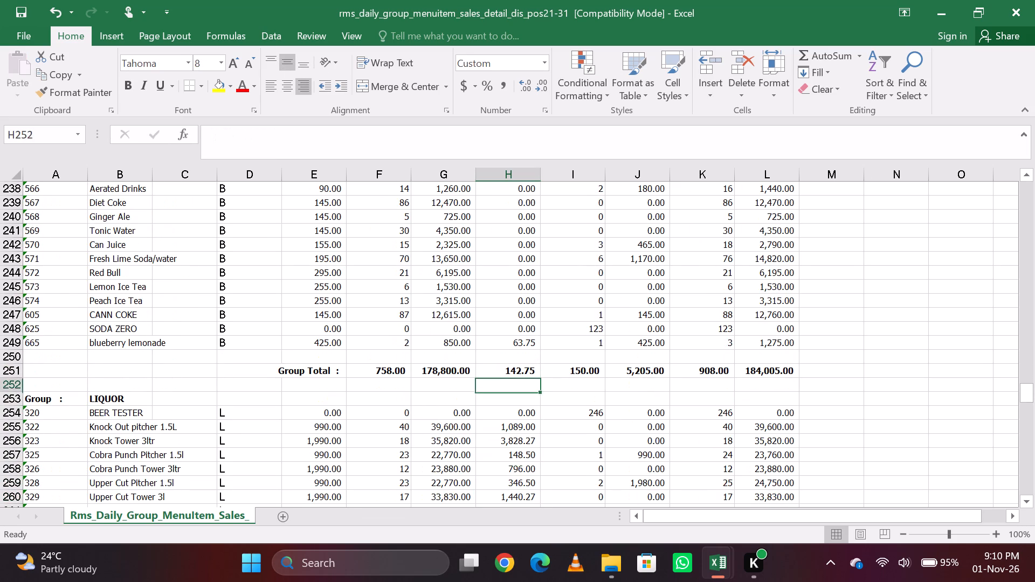
{"action": "key", "text": "Up"}
{"action": "key", "text": "ctrl+c"}
Paste the BEVERAGE discount of 142.75 as a value into K7 of the DISCOUNT sheet.
{"action": "key", "text": "alt+Tab"}
{"action": "key", "text": "Right"}
{"action": "key", "text": "Left"}
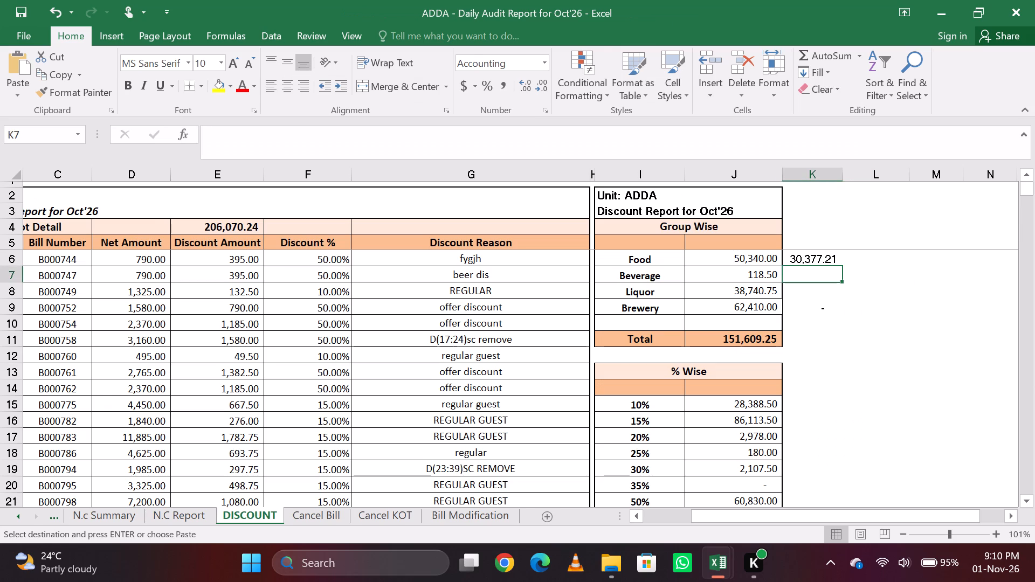
{"action": "type", "text": "ESV"}
{"action": "key", "text": "Return"}
Go back to the menu item sales workbook and copy the LIQUOR group's total discount, just above BTL LIQUOR.
{"action": "key", "text": "alt+Tab"}
{"action": "key", "text": "Down"}
{"action": "key", "text": "Page_Down"}
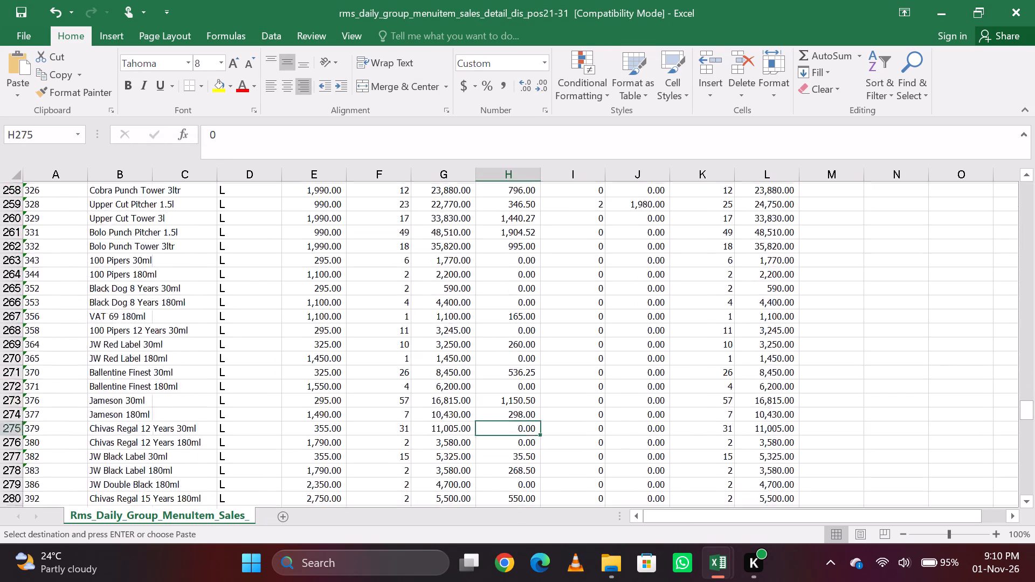
{"action": "key", "text": "Page_Down"}
{"action": "key", "text": "Page_Down"}
{"action": "key", "text": "Page_Down"}
{"action": "key", "text": "Up"}
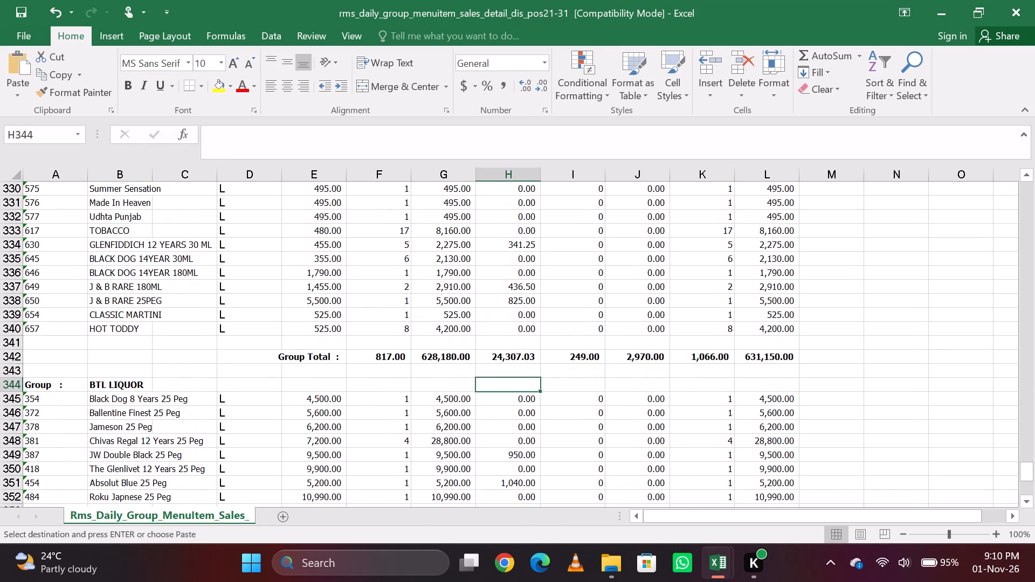
{"action": "key", "text": "Up"}
{"action": "key", "text": "ctrl+c"}
Paste the LIQUOR discount of 24,307.03 as a value into K8 of the DISCOUNT sheet.
{"action": "key", "text": "alt+Tab"}
{"action": "key", "text": "Right"}
{"action": "key", "text": "Left"}
{"action": "key", "text": "Down"}
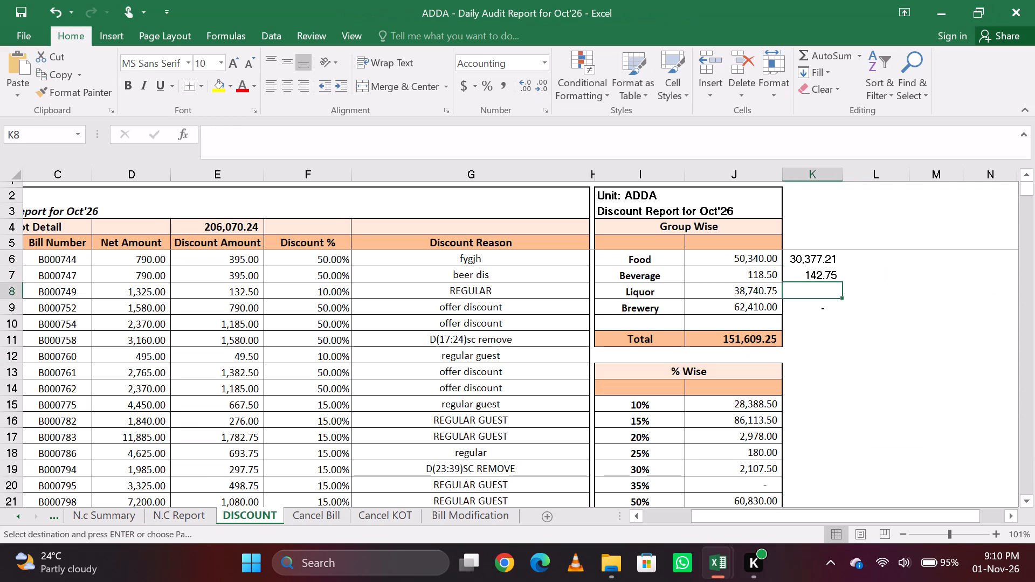
{"action": "type", "text": "ESV"}
{"action": "key", "text": "Return"}
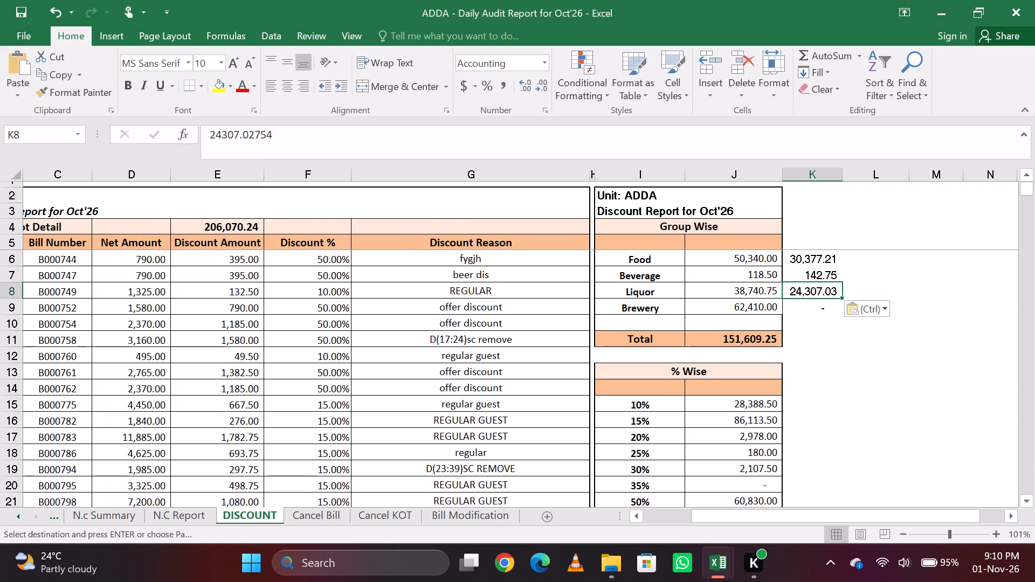
Switch to the menu item sales workbook and copy the BTL LIQUOR group's total discount amount.
{"action": "key", "text": "Down"}
{"action": "key", "text": "Up"}
{"action": "key", "text": "alt+Tab"}
{"action": "key", "text": "Down"}
{"action": "key", "text": "Down"}
{"action": "key", "text": "Down"}
{"action": "key", "text": "Down"}
{"action": "key", "text": "Down"}
{"action": "key", "text": "Down"}
{"action": "key", "text": "Down"}
{"action": "key", "text": "Down"}
{"action": "key", "text": "Down"}
{"action": "key", "text": "Down"}
{"action": "key", "text": "Down"}
{"action": "key", "text": "Down"}
{"action": "key", "text": "Down"}
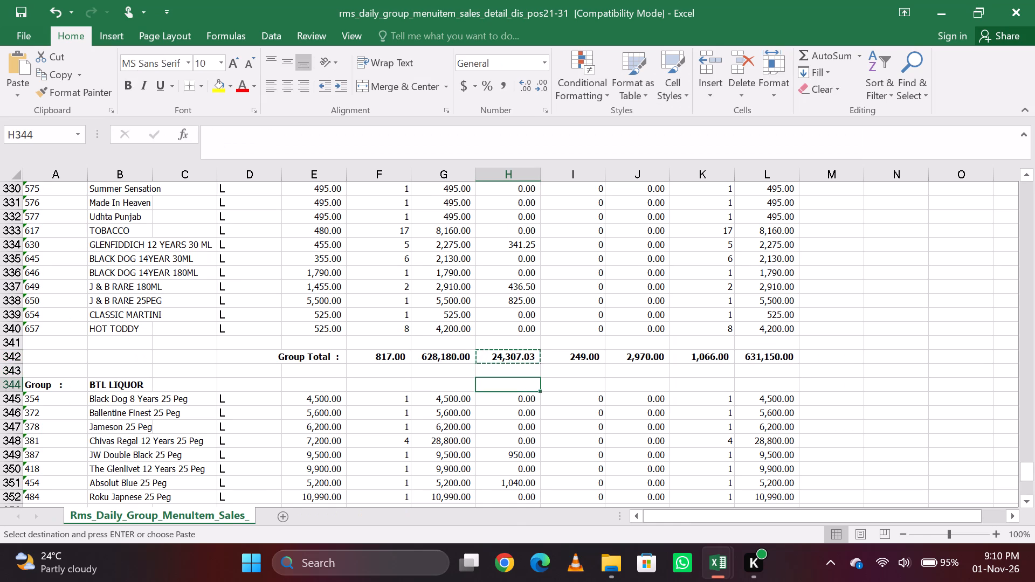
{"action": "key", "text": "Up"}
{"action": "key", "text": "Up"}
{"action": "key", "text": "Down"}
{"action": "key", "text": "ctrl+c"}
Paste the BTL LIQUOR discount of 1990 as a value into L8 of the DISCOUNT sheet.
{"action": "key", "text": "alt+Tab"}
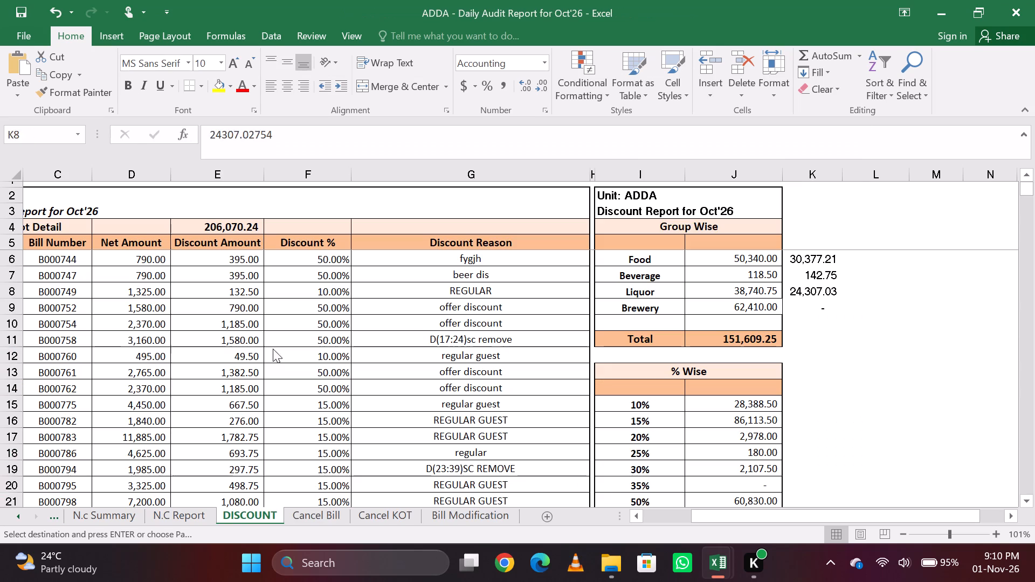
{"action": "key", "text": "Right"}
{"action": "type", "text": "ESV"}
{"action": "key", "text": "Return"}
Go back to the menu item sales workbook and copy the last group's total discount, below Bolo Punch Mug 470ml.
{"action": "key", "text": "Down"}
{"action": "key", "text": "Left"}
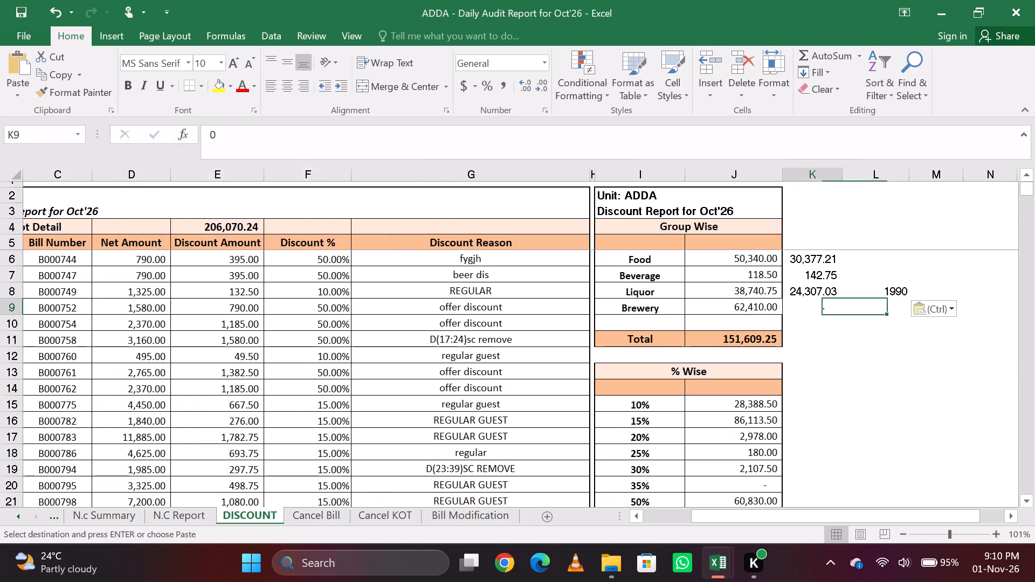
{"action": "key", "text": "alt+Tab"}
{"action": "key", "text": "Down"}
{"action": "key", "text": "Down"}
{"action": "key", "text": "Page_Down"}
{"action": "key", "text": "Up"}
{"action": "key", "text": "Up"}
{"action": "key", "text": "Up"}
{"action": "key", "text": "Up"}
{"action": "key", "text": "Up"}
{"action": "key", "text": "Up"}
{"action": "key", "text": "Up"}
{"action": "key", "text": "Up"}
{"action": "key", "text": "Up"}
{"action": "key", "text": "Up"}
{"action": "key", "text": "Up"}
{"action": "key", "text": "Up"}
{"action": "key", "text": "Up"}
{"action": "key", "text": "Up"}
{"action": "key", "text": "Up"}
{"action": "key", "text": "Up"}
{"action": "key", "text": "Up"}
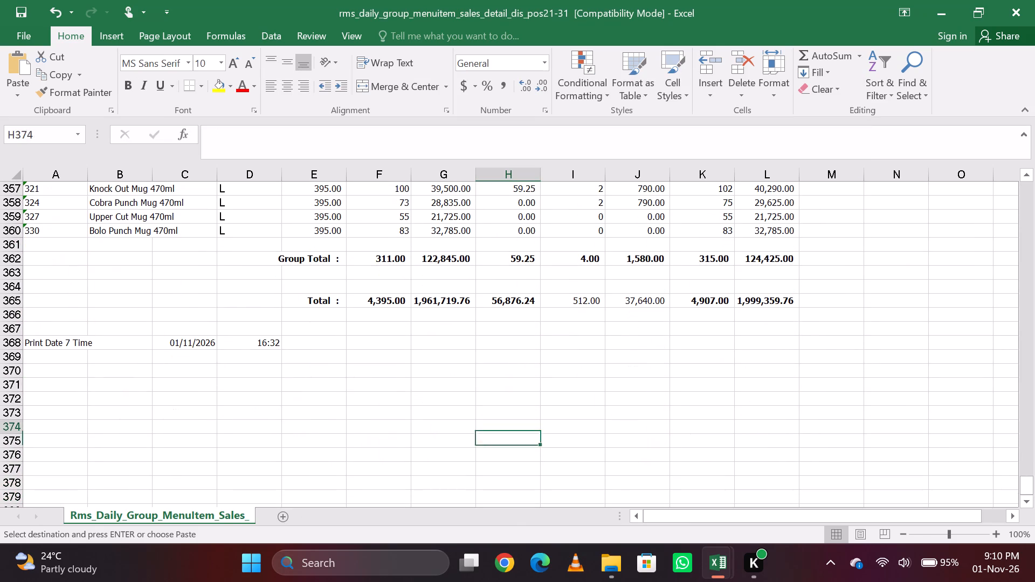
{"action": "key", "text": "ctrl+c"}
Paste the discount of 59.25 as a value into K9 beside Brewery on the DISCOUNT sheet.
{"action": "key", "text": "Up"}
{"action": "key", "text": "alt+Tab"}
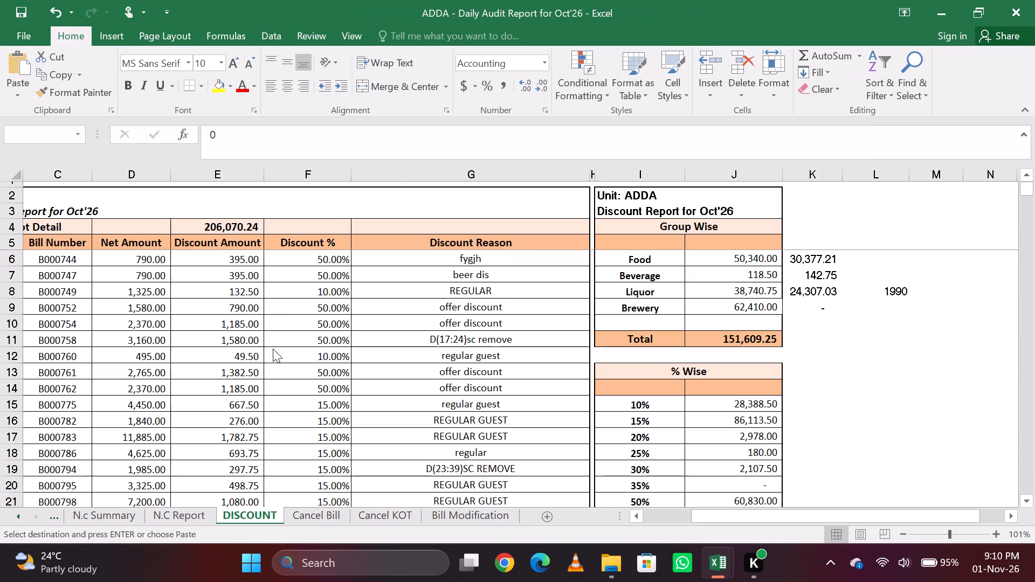
{"action": "key", "text": "Down"}
{"action": "key", "text": "Up"}
{"action": "type", "text": "ESV"}
{"action": "key", "text": "Return"}
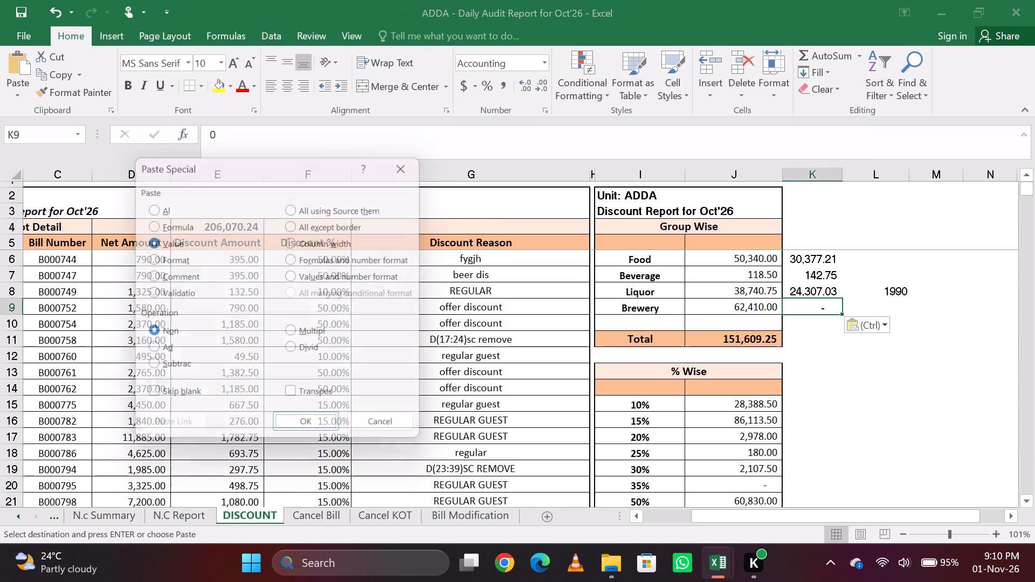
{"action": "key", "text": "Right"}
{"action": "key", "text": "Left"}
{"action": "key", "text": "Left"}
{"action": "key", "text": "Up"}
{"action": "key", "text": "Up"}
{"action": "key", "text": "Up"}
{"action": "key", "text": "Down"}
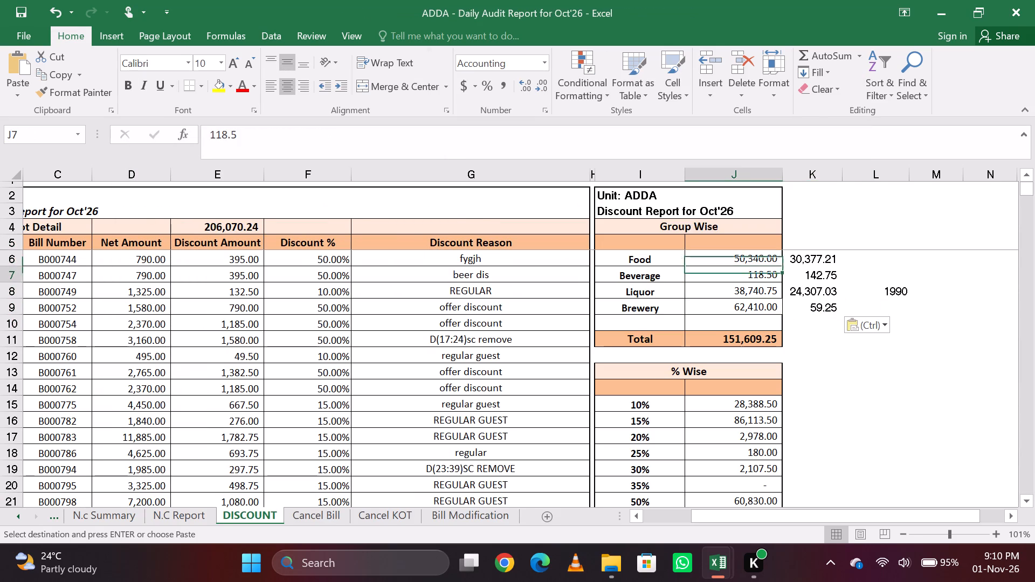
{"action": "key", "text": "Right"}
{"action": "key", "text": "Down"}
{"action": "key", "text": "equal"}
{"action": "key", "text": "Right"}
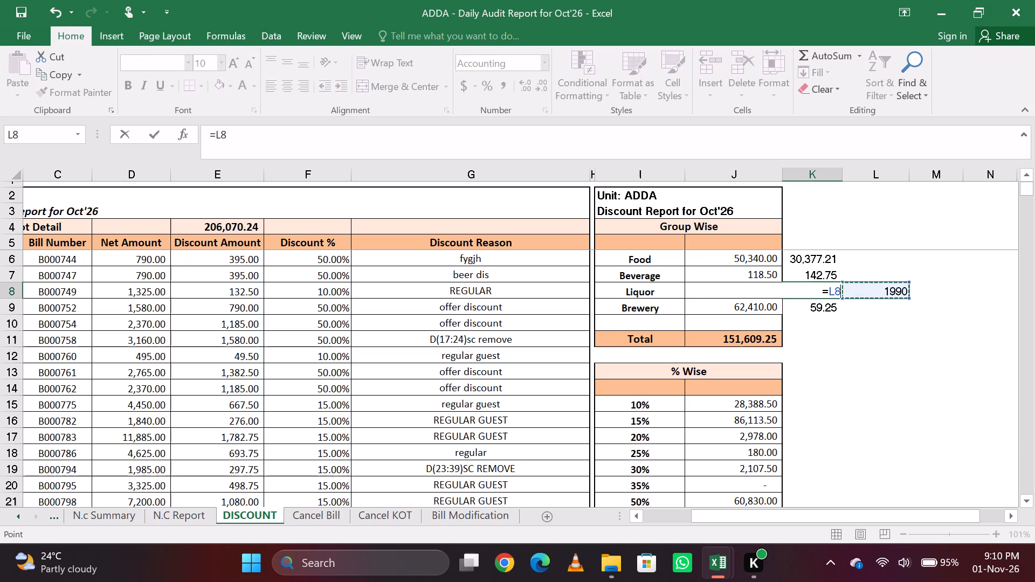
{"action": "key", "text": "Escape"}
Enter the formula =K8+L8 in M8 to add the LIQUOR and BTL LIQUOR discounts.
{"action": "key", "text": "Right"}
{"action": "key", "text": "Right"}
{"action": "key", "text": "equal"}
{"action": "key", "text": "Left"}
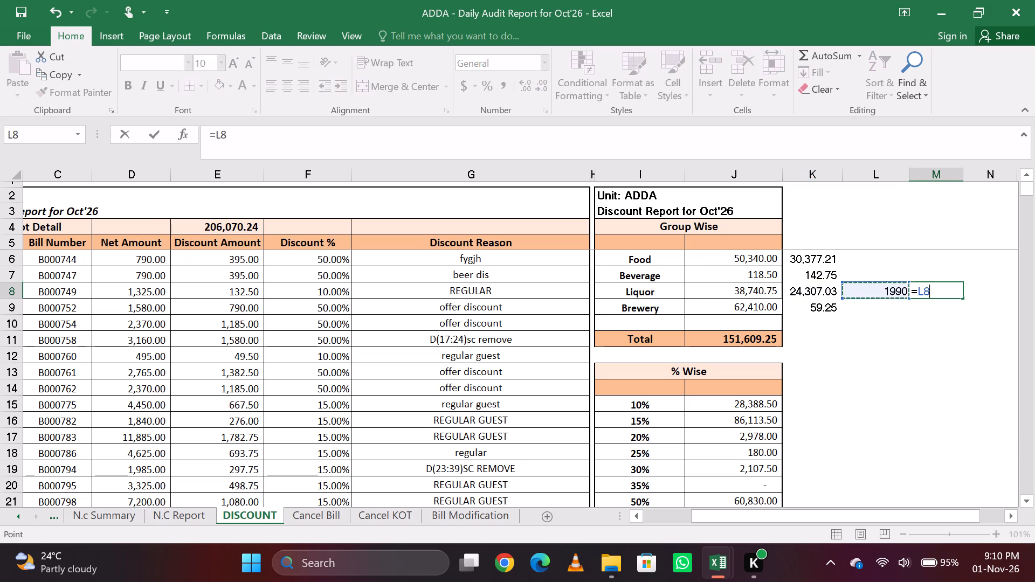
{"action": "key", "text": "Left"}
{"action": "key", "text": "shift+plus"}
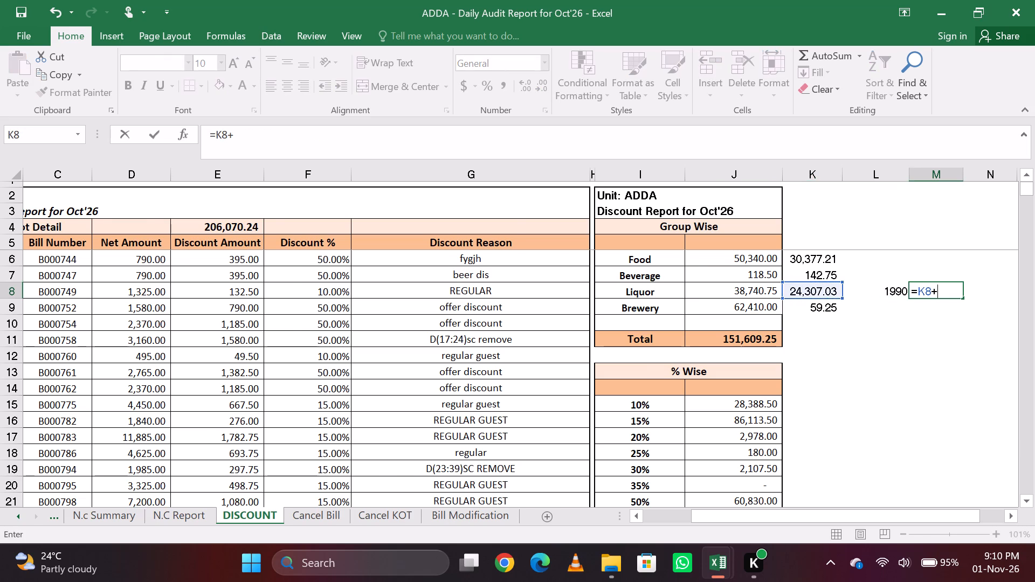
{"action": "key", "text": "Right"}
{"action": "key", "text": "Right"}
{"action": "key", "text": "Left"}
{"action": "key", "text": "Left"}
{"action": "key", "text": "Left"}
{"action": "key", "text": "Return"}
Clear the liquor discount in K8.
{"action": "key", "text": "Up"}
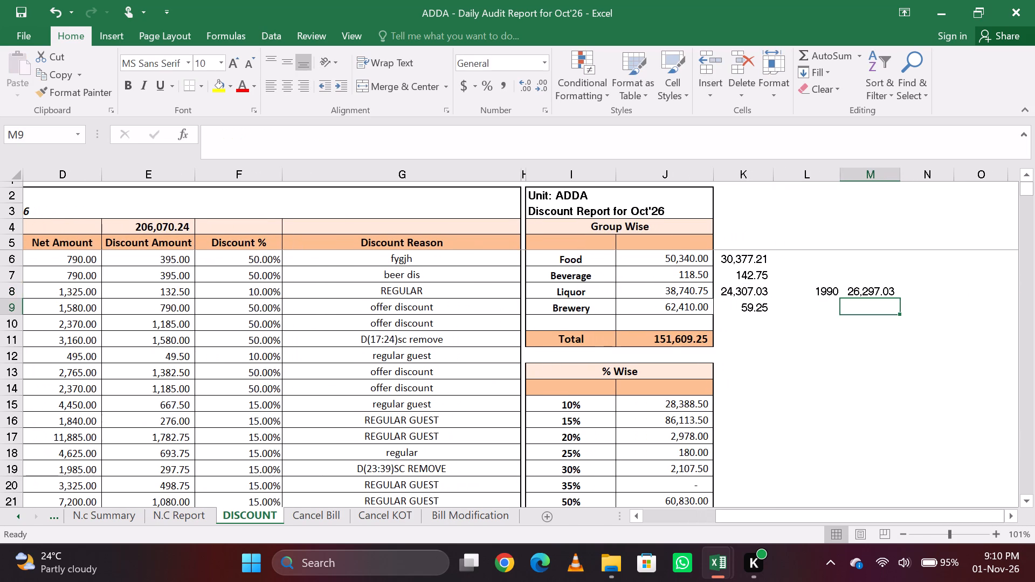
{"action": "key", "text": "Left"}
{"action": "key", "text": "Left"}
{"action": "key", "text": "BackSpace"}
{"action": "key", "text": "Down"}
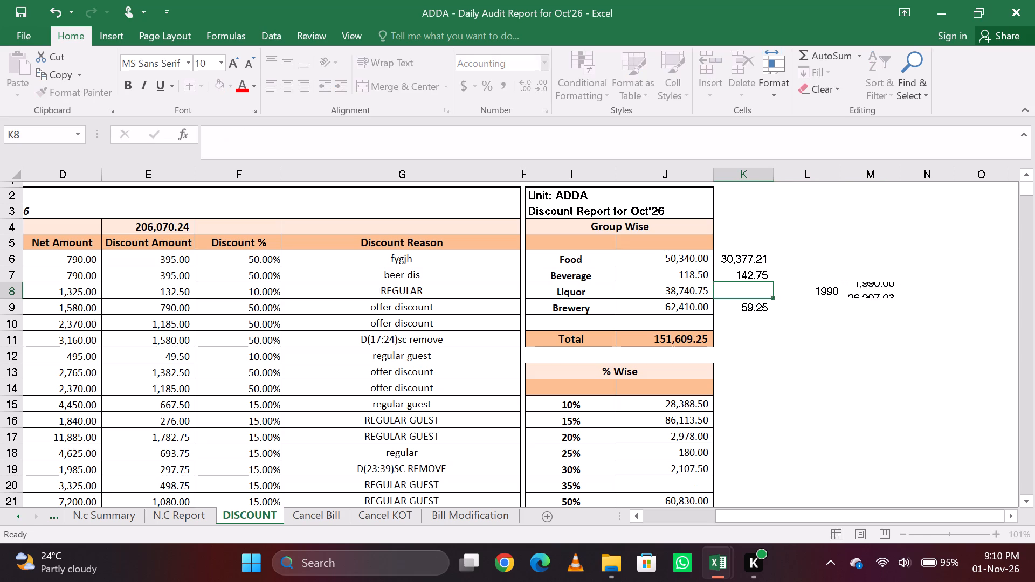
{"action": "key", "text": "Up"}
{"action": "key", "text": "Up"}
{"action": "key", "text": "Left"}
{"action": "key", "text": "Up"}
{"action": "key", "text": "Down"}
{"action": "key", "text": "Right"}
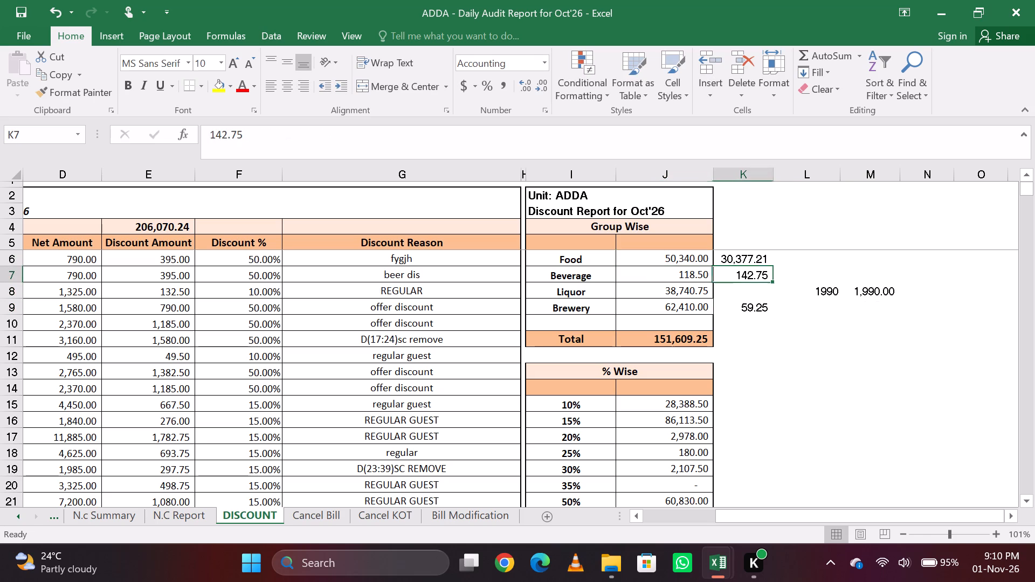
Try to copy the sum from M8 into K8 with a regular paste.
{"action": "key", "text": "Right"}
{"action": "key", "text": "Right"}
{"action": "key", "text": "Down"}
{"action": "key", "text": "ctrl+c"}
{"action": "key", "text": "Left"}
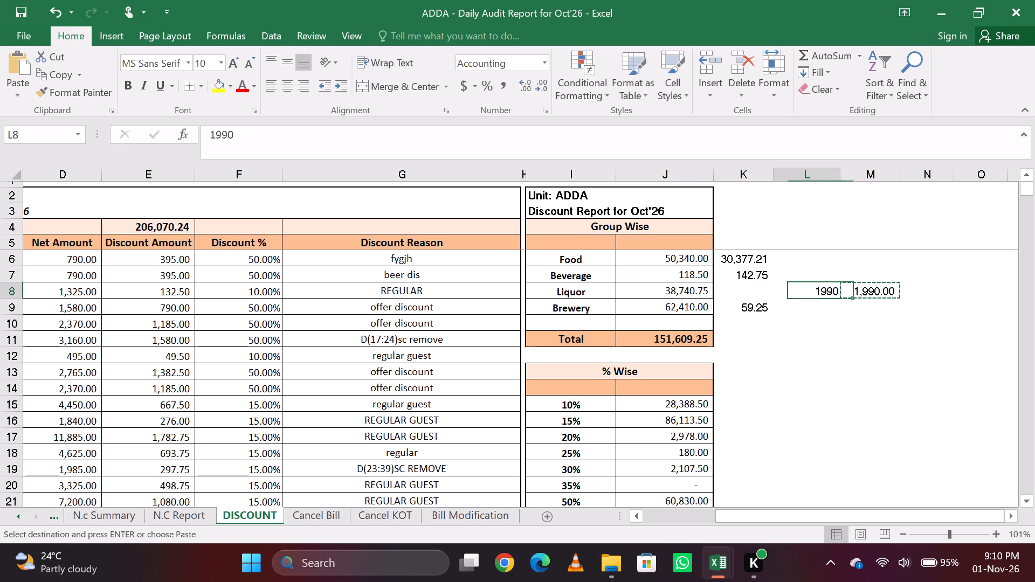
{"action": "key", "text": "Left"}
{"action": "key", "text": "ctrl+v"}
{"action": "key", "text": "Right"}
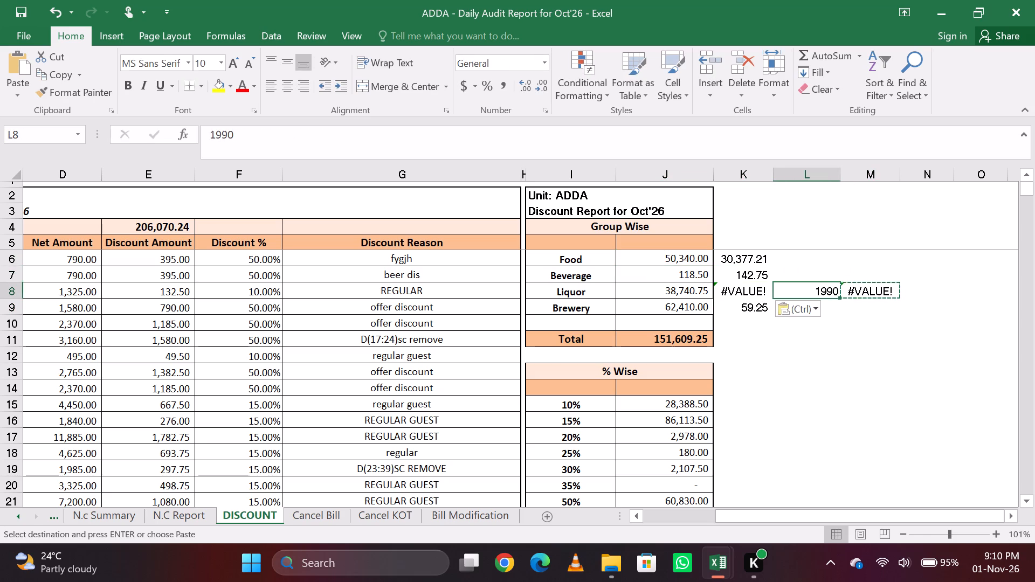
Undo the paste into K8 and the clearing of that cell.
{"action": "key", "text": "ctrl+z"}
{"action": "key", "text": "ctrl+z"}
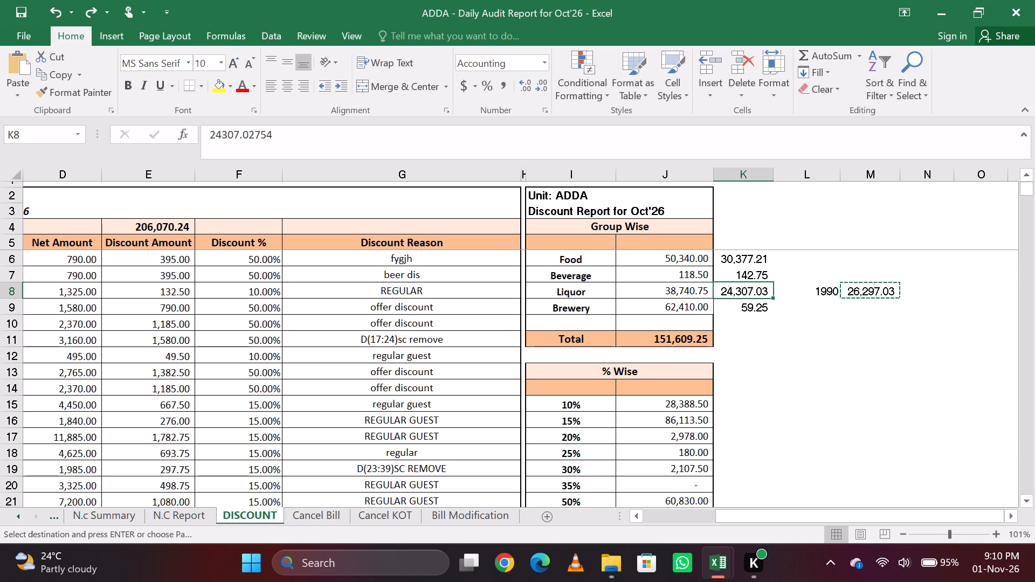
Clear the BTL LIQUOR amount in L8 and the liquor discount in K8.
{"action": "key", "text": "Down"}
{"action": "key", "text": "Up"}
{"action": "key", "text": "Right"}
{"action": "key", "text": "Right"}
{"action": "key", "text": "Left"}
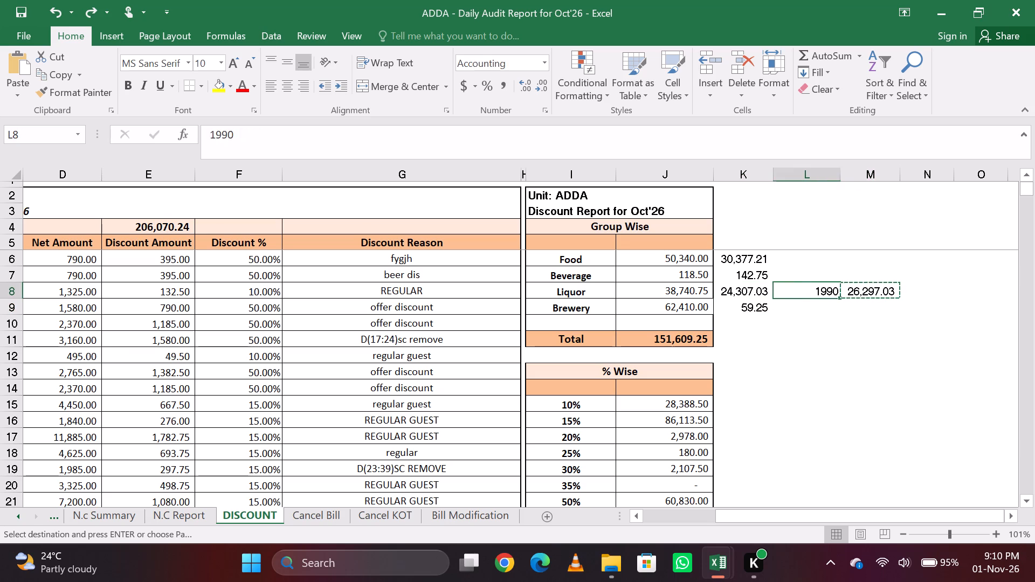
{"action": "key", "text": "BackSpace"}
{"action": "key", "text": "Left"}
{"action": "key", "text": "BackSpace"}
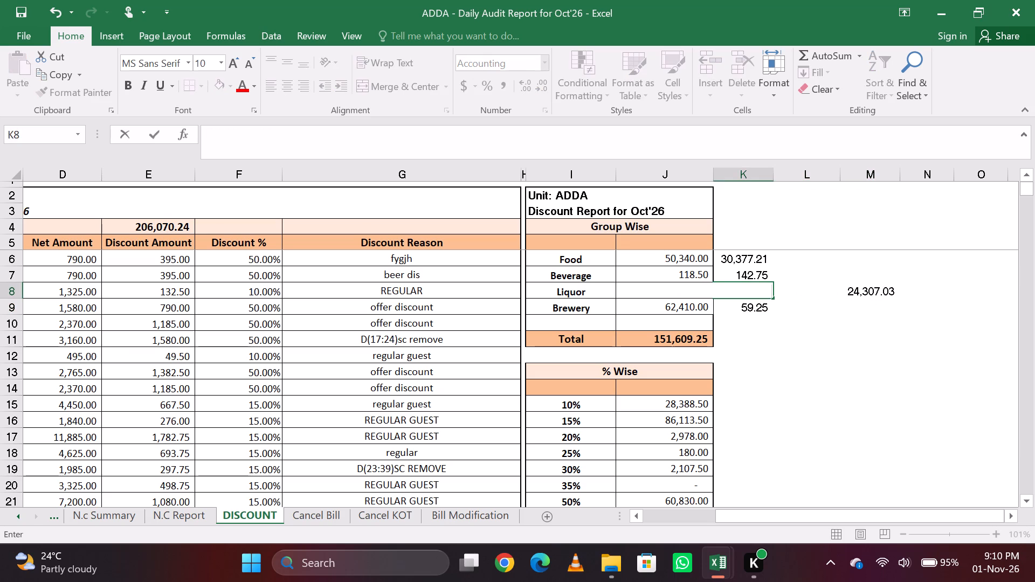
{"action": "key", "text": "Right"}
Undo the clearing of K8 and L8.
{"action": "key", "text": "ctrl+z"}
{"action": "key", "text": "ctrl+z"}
Copy the combined liquor discount in M8.
{"action": "key", "text": "Right"}
{"action": "key", "text": "Left"}
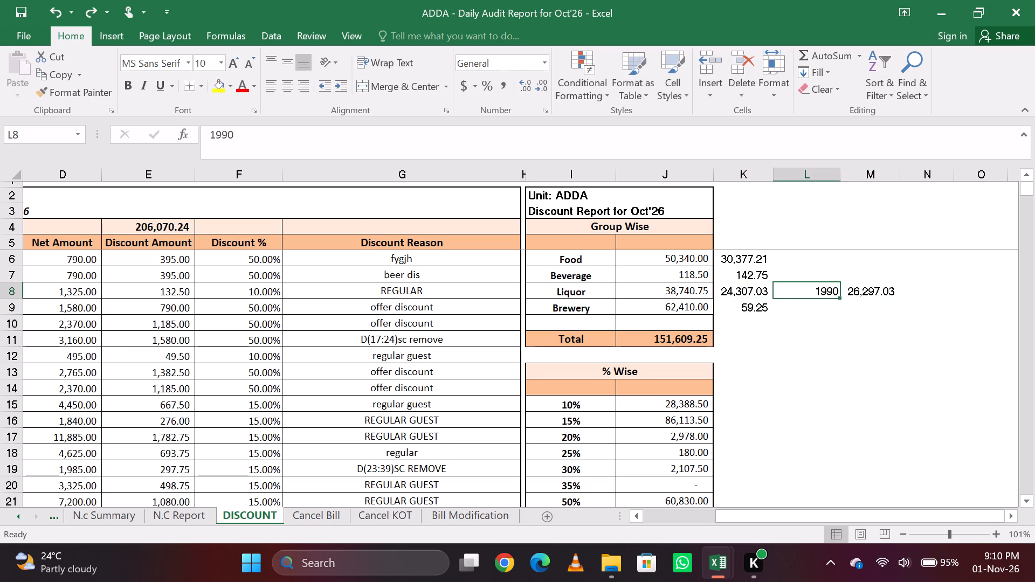
{"action": "key", "text": "Left"}
{"action": "key", "text": "Right"}
{"action": "key", "text": "Right"}
{"action": "key", "text": "ctrl+c"}
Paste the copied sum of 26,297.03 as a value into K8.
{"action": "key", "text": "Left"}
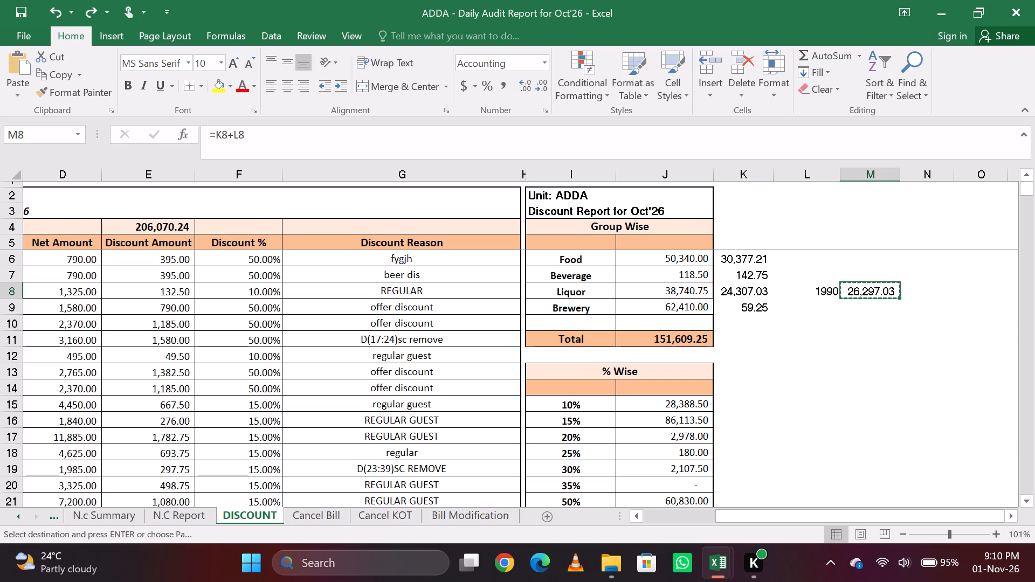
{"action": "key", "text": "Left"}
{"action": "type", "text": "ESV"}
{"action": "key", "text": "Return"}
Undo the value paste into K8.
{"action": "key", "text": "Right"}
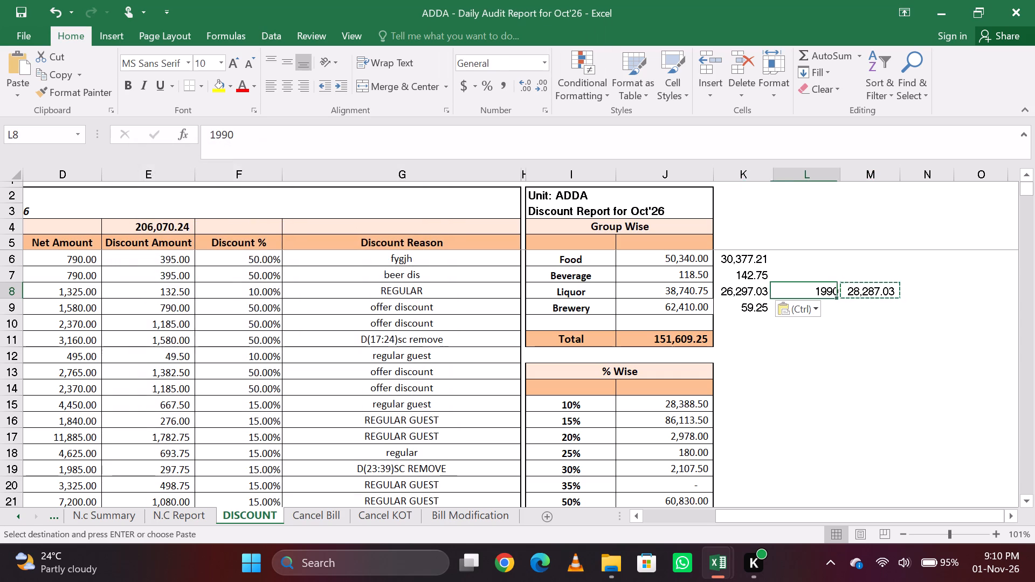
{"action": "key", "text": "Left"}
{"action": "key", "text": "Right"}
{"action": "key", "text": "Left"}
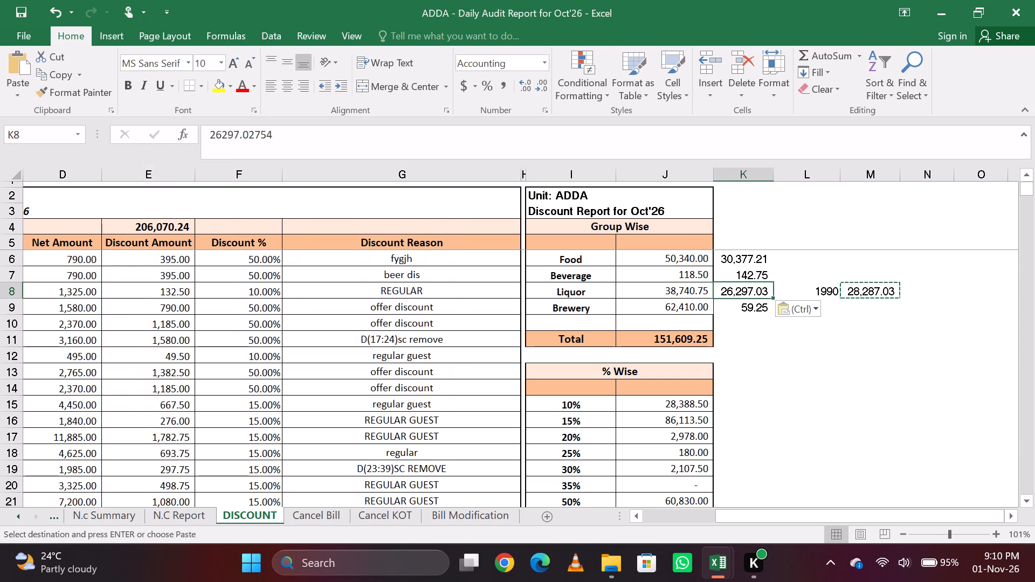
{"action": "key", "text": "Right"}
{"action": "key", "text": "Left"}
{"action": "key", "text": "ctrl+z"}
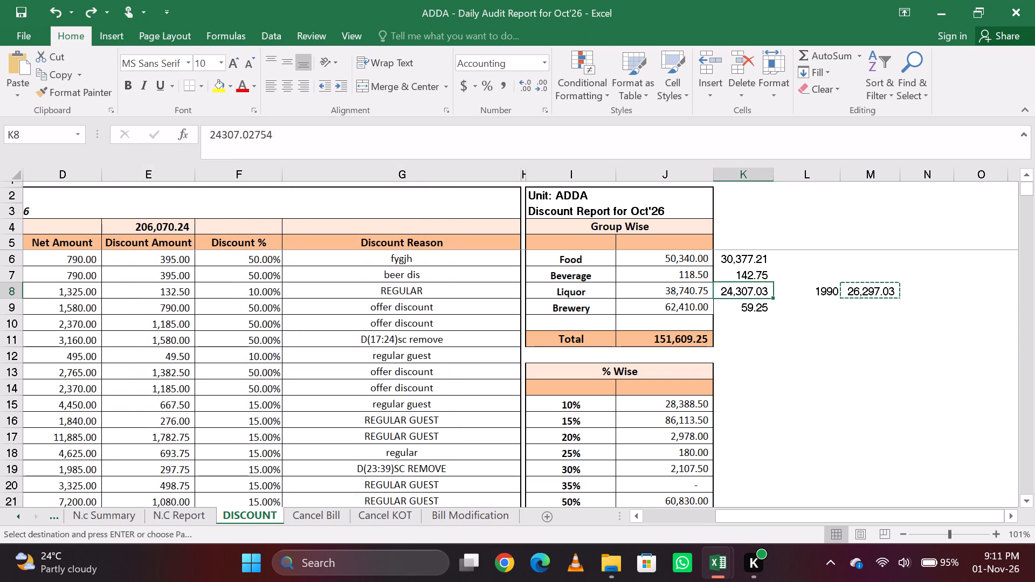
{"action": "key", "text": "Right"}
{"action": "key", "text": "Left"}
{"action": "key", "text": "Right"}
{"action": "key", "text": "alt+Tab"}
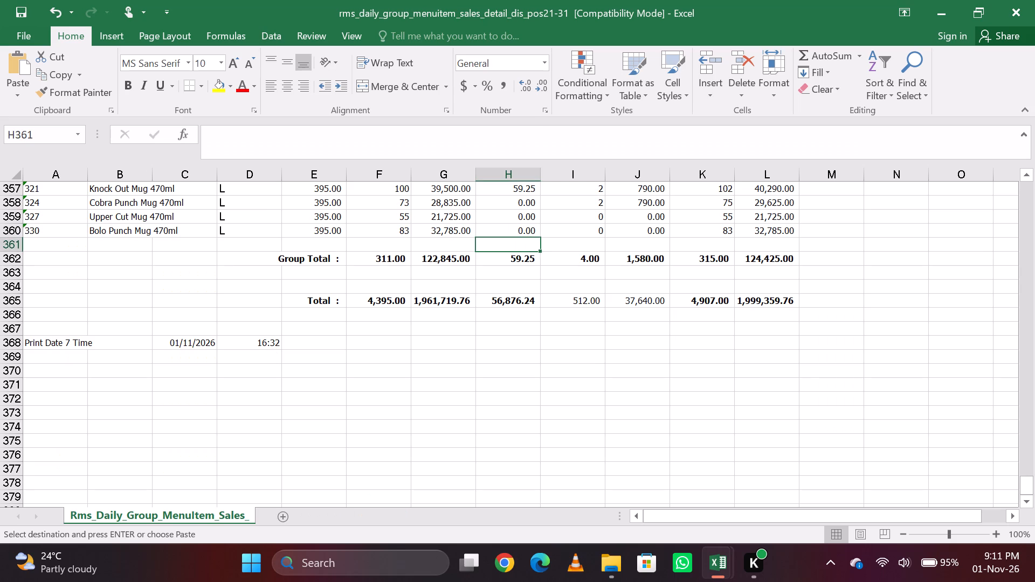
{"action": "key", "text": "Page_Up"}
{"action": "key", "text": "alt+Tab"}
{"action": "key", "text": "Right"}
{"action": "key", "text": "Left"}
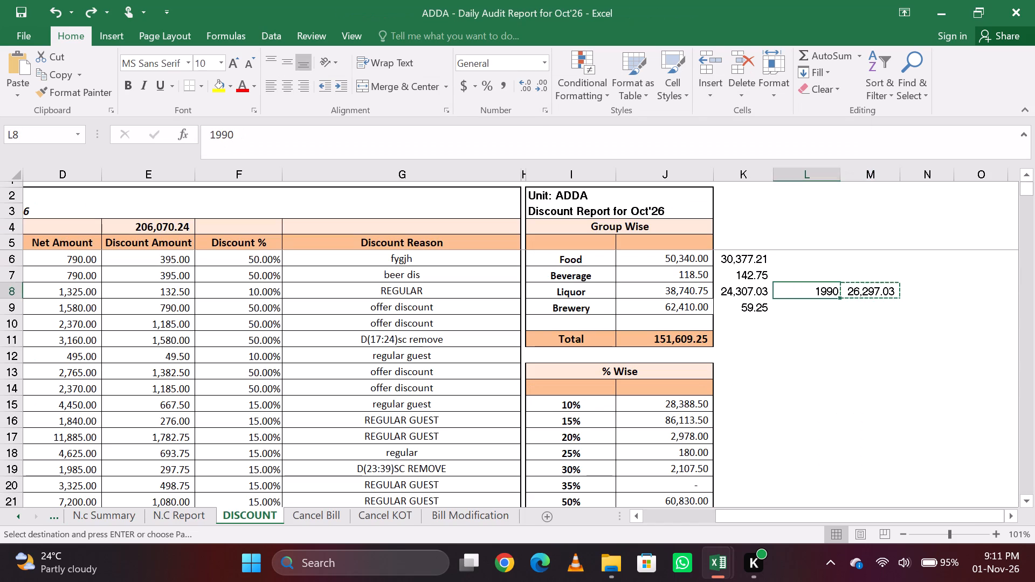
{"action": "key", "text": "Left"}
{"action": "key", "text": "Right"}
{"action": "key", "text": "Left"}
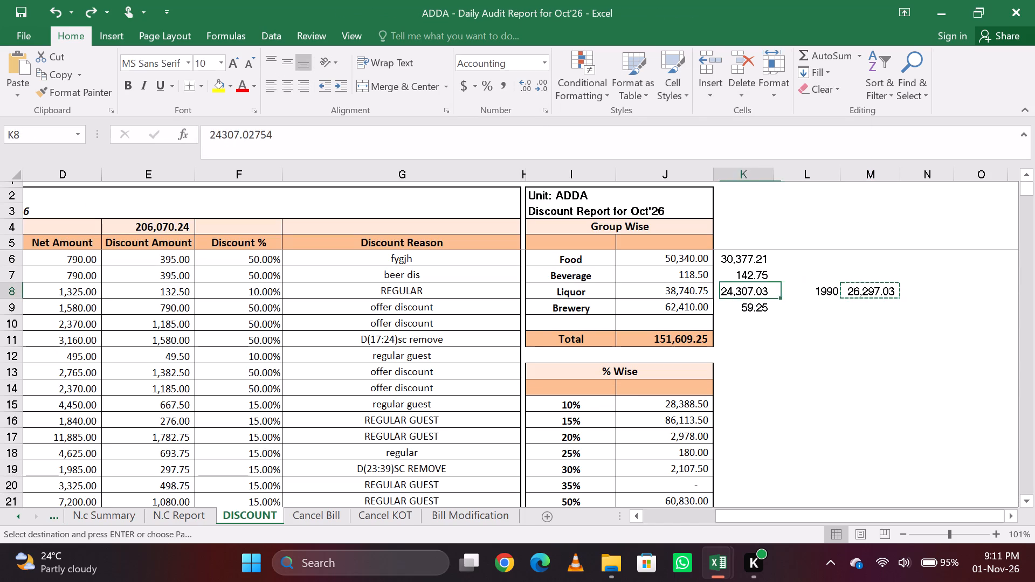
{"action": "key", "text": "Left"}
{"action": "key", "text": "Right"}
Paste the copied sum from M8 as a value, 26297.0275, into the empty cell L10.
{"action": "key", "text": "Right"}
{"action": "key", "text": "Right"}
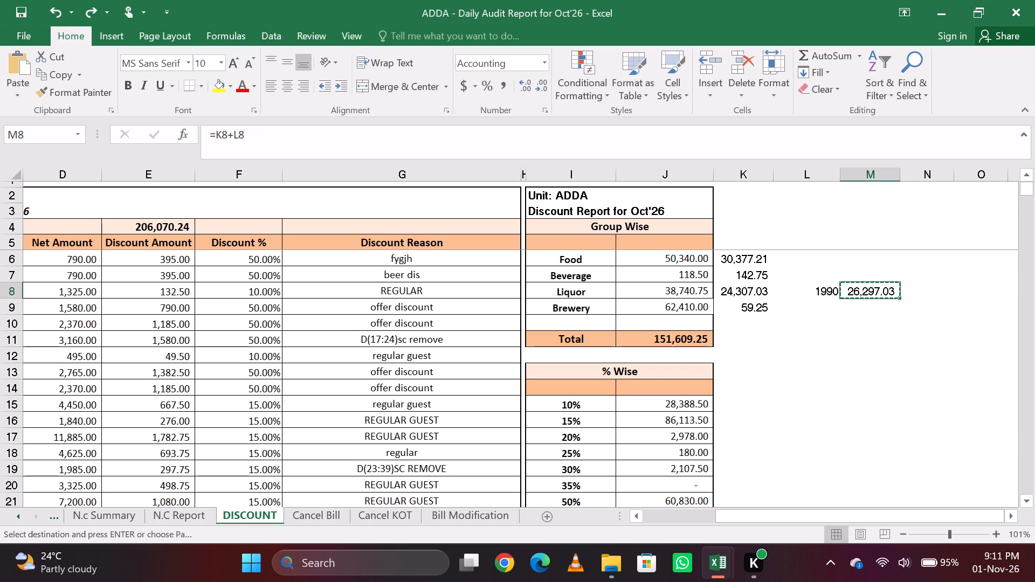
{"action": "key", "text": "Down"}
{"action": "key", "text": "Down"}
{"action": "key", "text": "Left"}
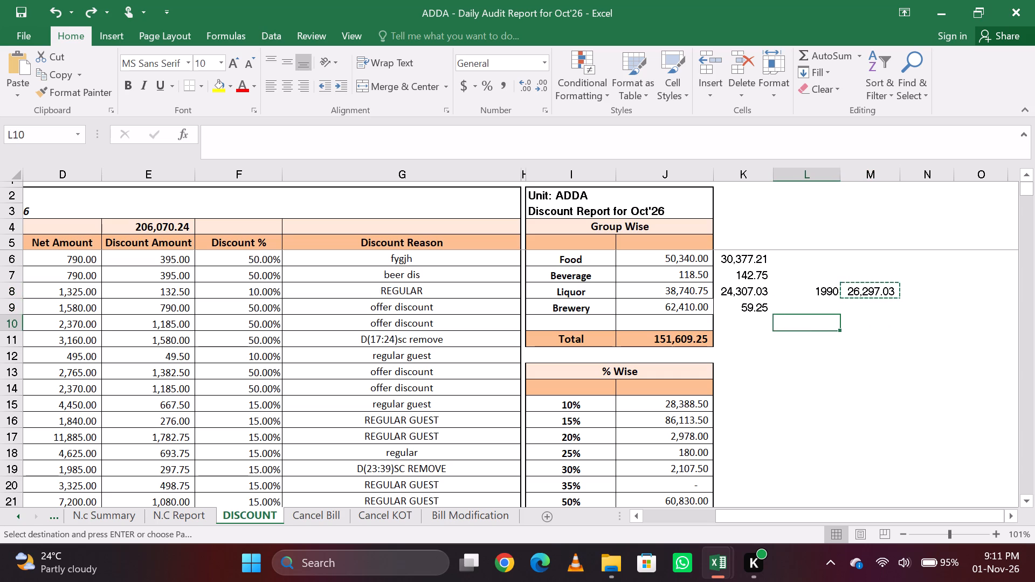
{"action": "type", "text": "ESV"}
{"action": "key", "text": "Return"}
Clear the BTL LIQUOR amount in L8 and the liquor discount in K8.
{"action": "key", "text": "Up"}
{"action": "key", "text": "Up"}
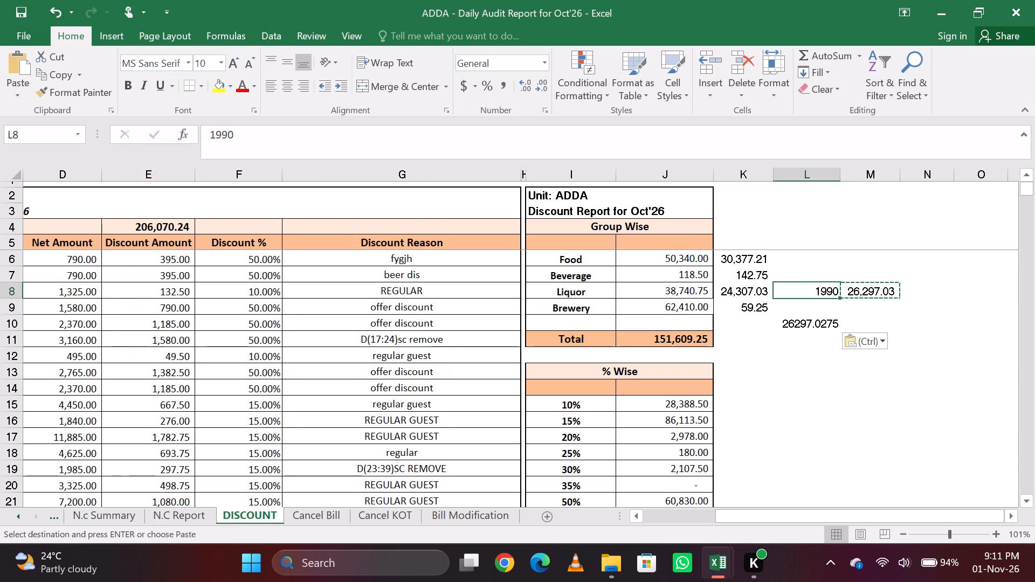
{"action": "key", "text": "BackSpace"}
{"action": "key", "text": "Left"}
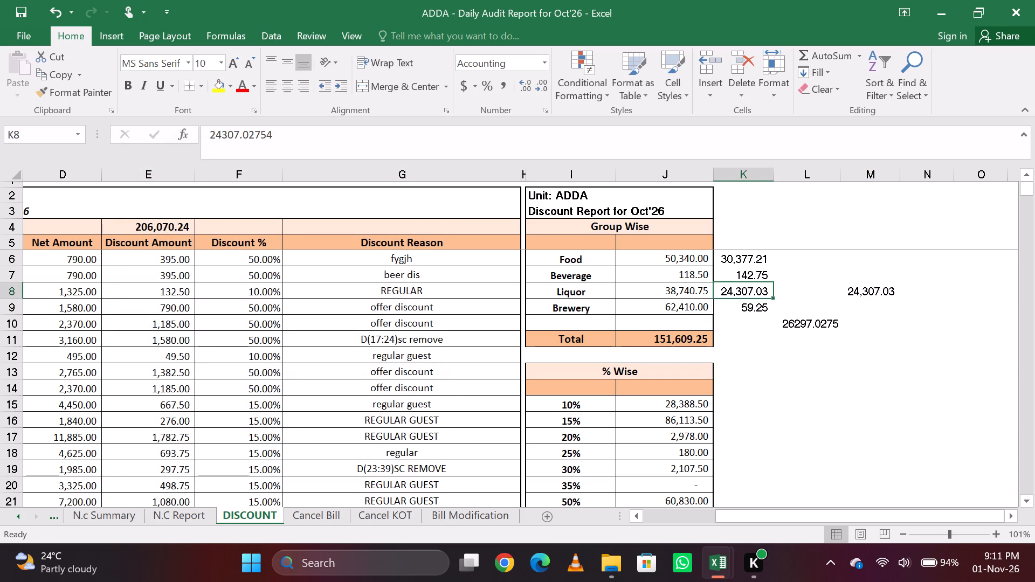
{"action": "key", "text": "BackSpace"}
Copy the combined liquor discount from L10 and paste it as a value, 26,297.03, into K8 beside Liquor.
{"action": "key", "text": "Right"}
{"action": "key", "text": "Down"}
{"action": "key", "text": "Down"}
{"action": "key", "text": "ctrl+c"}
{"action": "key", "text": "Up"}
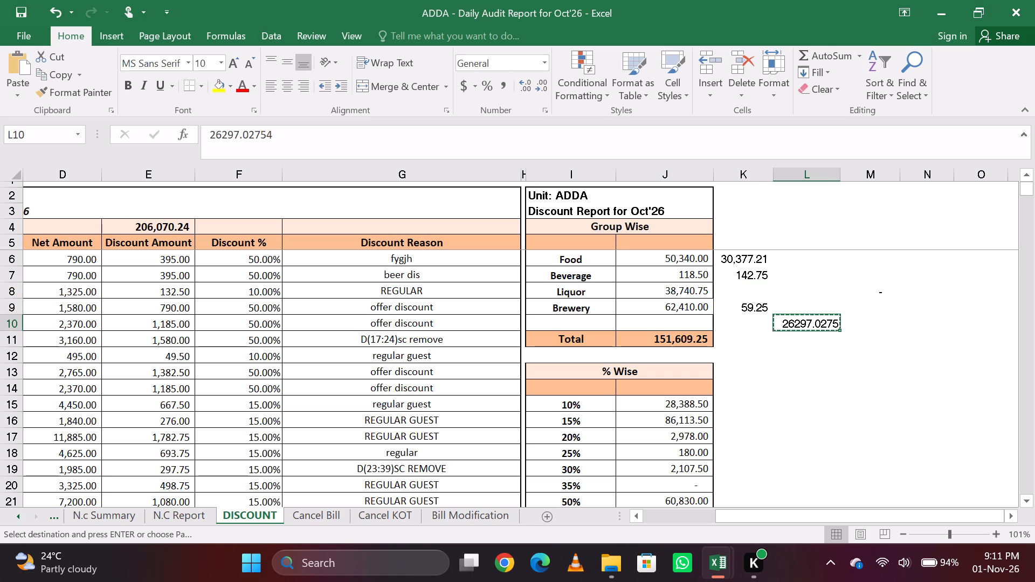
{"action": "key", "text": "Up"}
{"action": "key", "text": "Left"}
{"action": "type", "text": "ESV"}
{"action": "key", "text": "Return"}
Clear the leftover working amounts in M8 and L10.
{"action": "key", "text": "Right"}
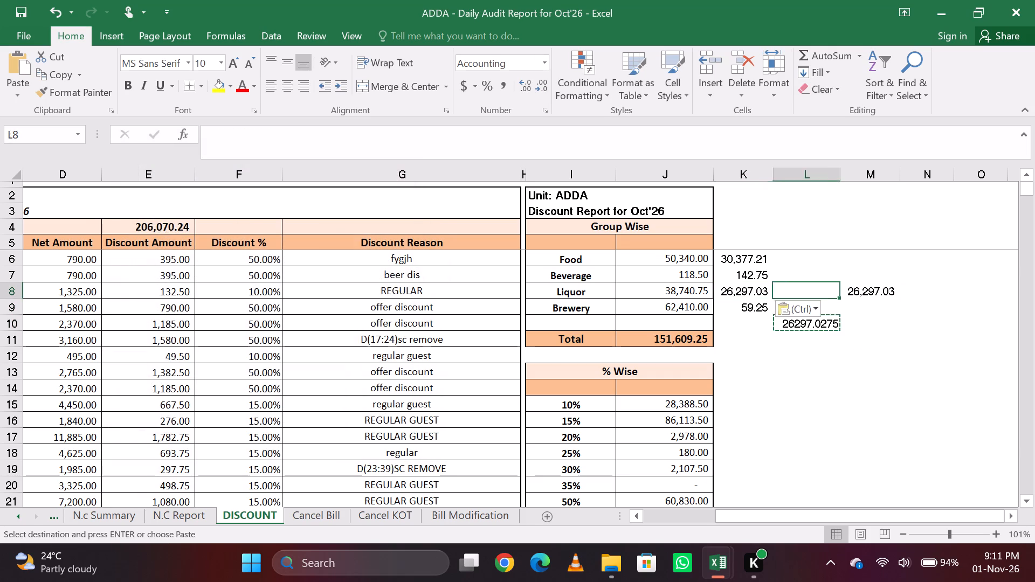
{"action": "key", "text": "Right"}
{"action": "key", "text": "BackSpace"}
{"action": "key", "text": "BackSpace"}
{"action": "key", "text": "Return"}
{"action": "key", "text": "Down"}
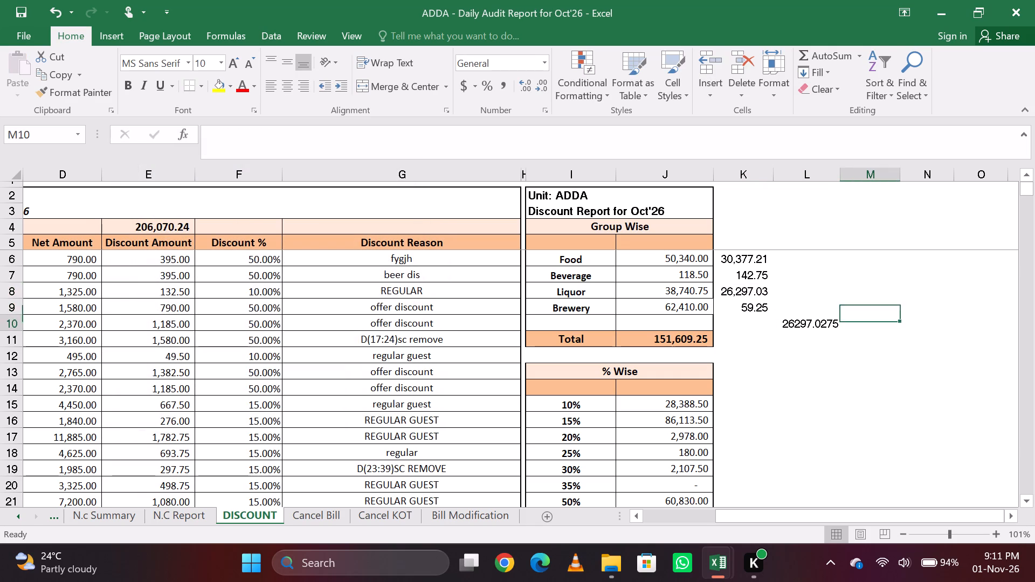
{"action": "key", "text": "Left"}
{"action": "key", "text": "Return"}
{"action": "key", "text": "Up"}
{"action": "key", "text": "BackSpace"}
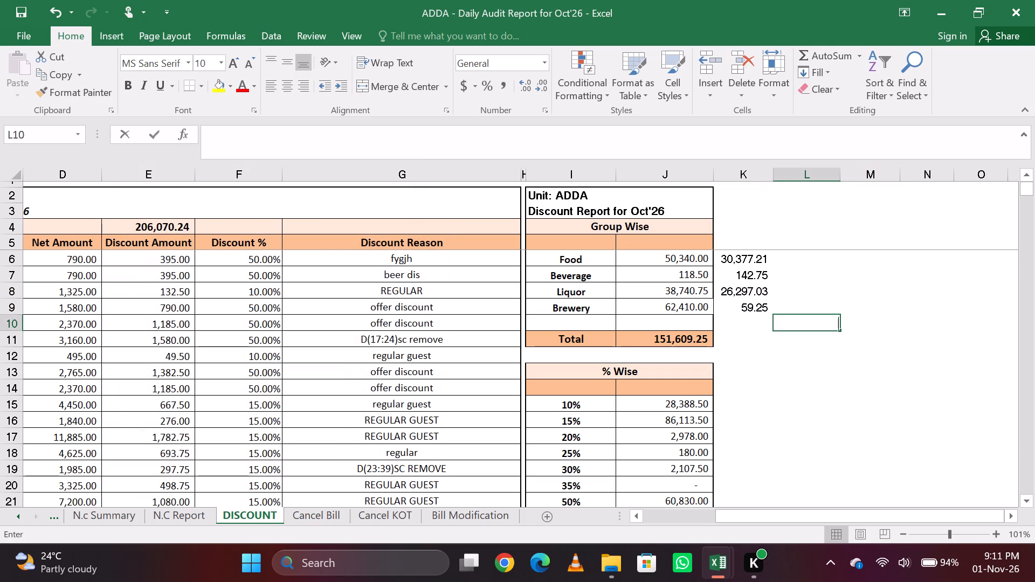
{"action": "key", "text": "Return"}
{"action": "key", "text": "Up"}
Switch to the 21–31 group menu item sales workbook and enter =H354+H342 in H355 to sum both liquor discounts.
{"action": "key", "text": "alt+Tab"}
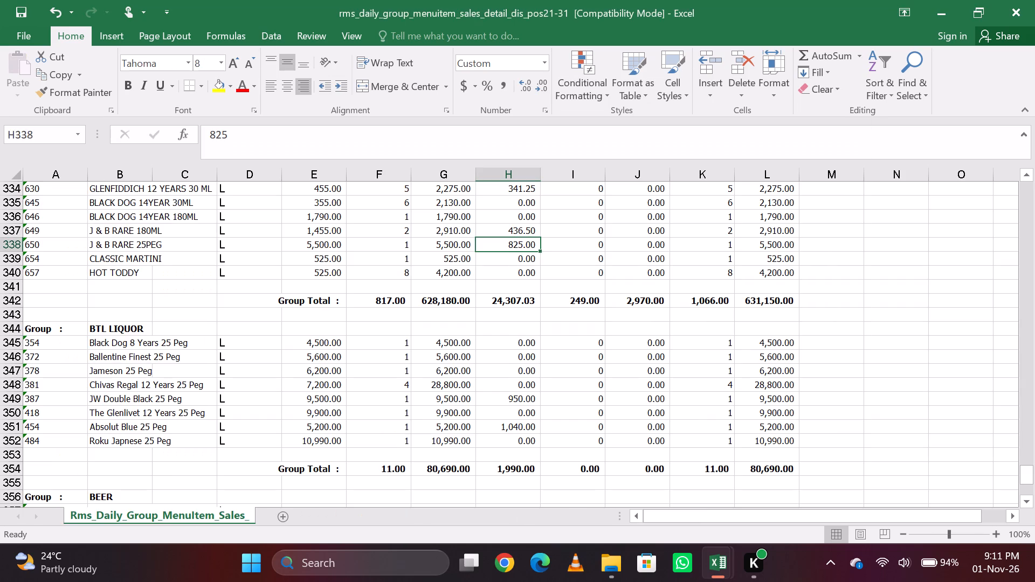
{"action": "key", "text": "Down"}
{"action": "key", "text": "Down"}
{"action": "key", "text": "Down"}
{"action": "key", "text": "Down"}
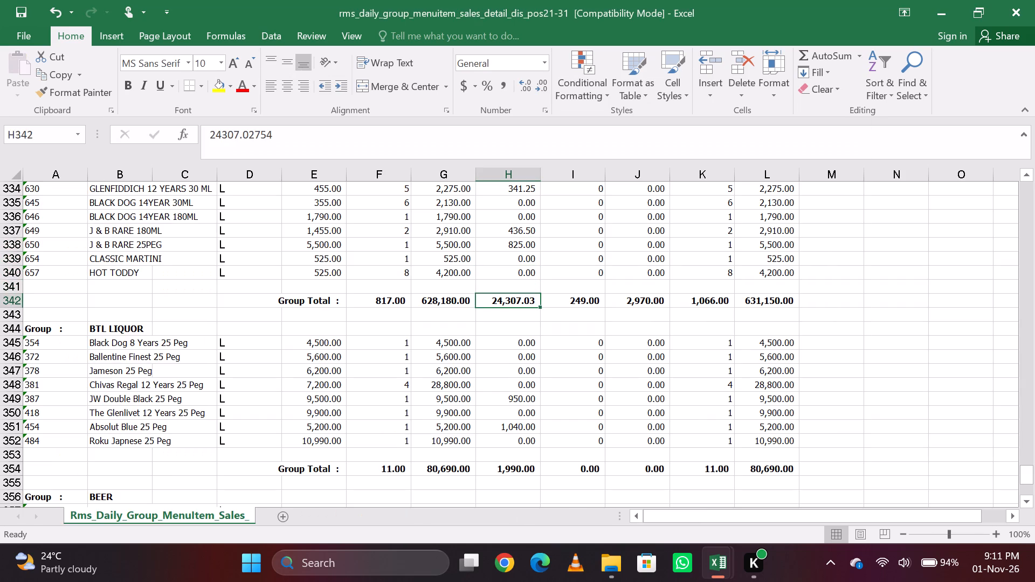
{"action": "key", "text": "Down"}
{"action": "key", "text": "Down"}
{"action": "key", "text": "Down"}
{"action": "key", "text": "Down"}
{"action": "key", "text": "Down"}
{"action": "key", "text": "Down"}
{"action": "key", "text": "Down"}
{"action": "key", "text": "Down"}
{"action": "key", "text": "Down"}
{"action": "key", "text": "Down"}
{"action": "key", "text": "Down"}
{"action": "key", "text": "Down"}
{"action": "key", "text": "Down"}
{"action": "key", "text": "equal"}
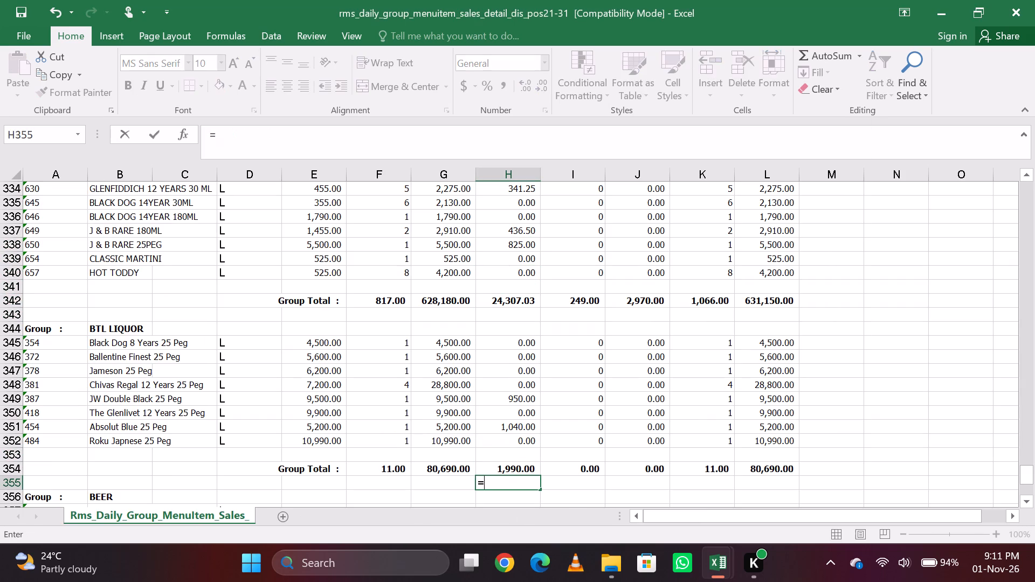
{"action": "key", "text": "Up"}
{"action": "key", "text": "shift+plus"}
{"action": "key", "text": "Up"}
{"action": "key", "text": "Up"}
{"action": "key", "text": "Up"}
{"action": "key", "text": "Up"}
{"action": "key", "text": "Up"}
{"action": "key", "text": "Up"}
{"action": "key", "text": "Up"}
{"action": "key", "text": "Up"}
{"action": "key", "text": "Up"}
{"action": "key", "text": "Up"}
{"action": "key", "text": "Up"}
{"action": "key", "text": "Up"}
{"action": "key", "text": "Up"}
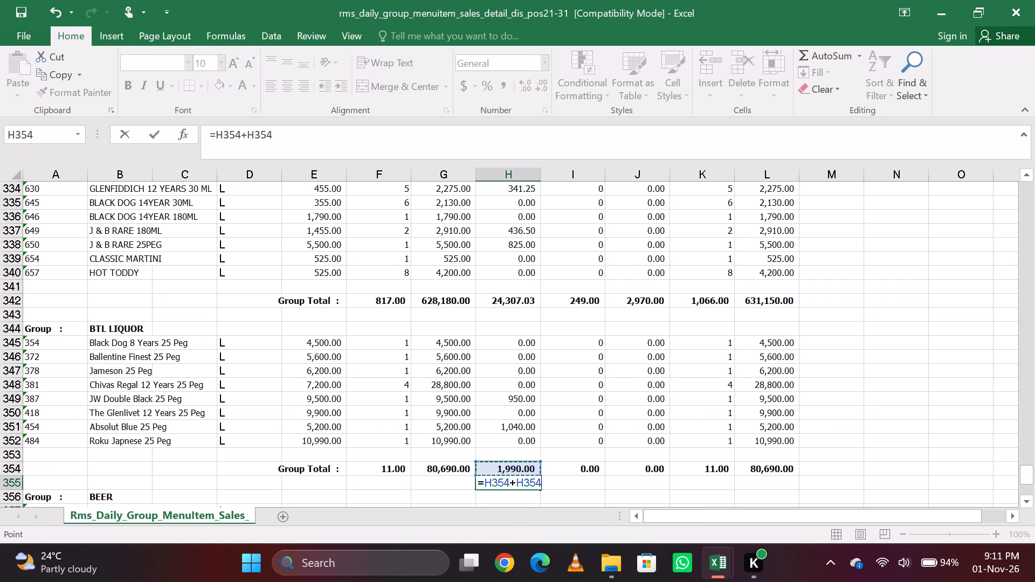
{"action": "key", "text": "Up"}
{"action": "key", "text": "Down"}
{"action": "key", "text": "Return"}
{"action": "key", "text": "Up"}
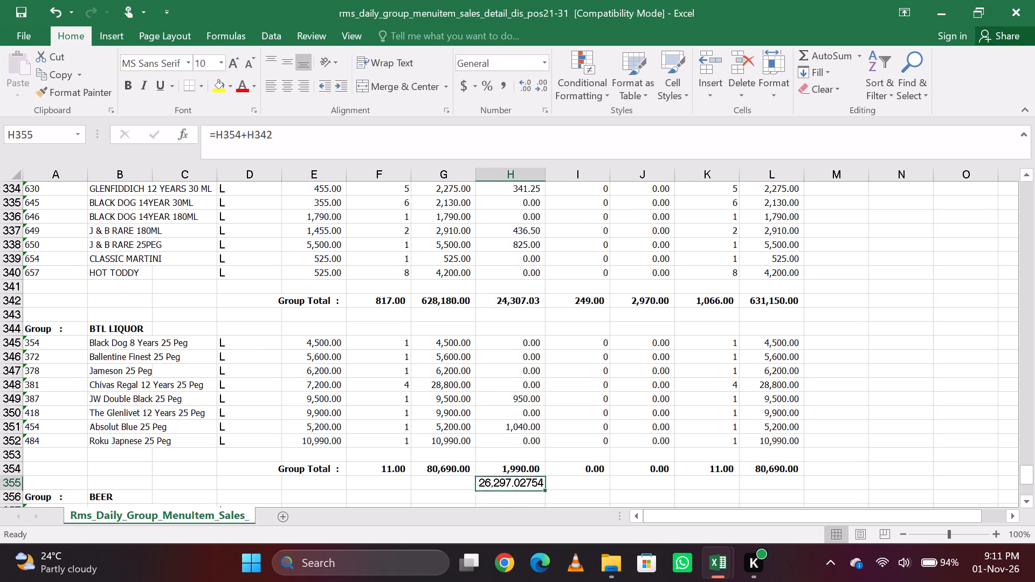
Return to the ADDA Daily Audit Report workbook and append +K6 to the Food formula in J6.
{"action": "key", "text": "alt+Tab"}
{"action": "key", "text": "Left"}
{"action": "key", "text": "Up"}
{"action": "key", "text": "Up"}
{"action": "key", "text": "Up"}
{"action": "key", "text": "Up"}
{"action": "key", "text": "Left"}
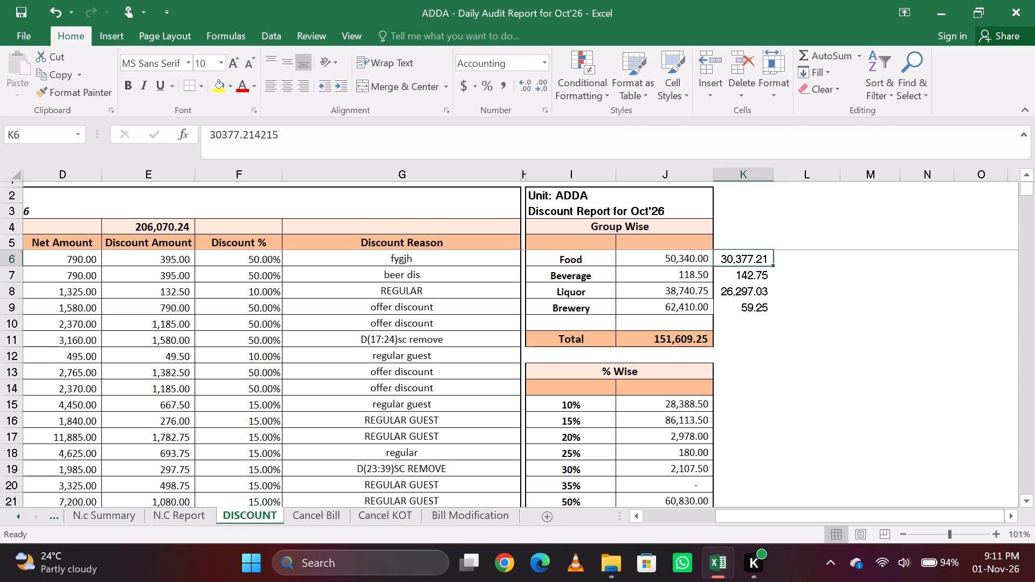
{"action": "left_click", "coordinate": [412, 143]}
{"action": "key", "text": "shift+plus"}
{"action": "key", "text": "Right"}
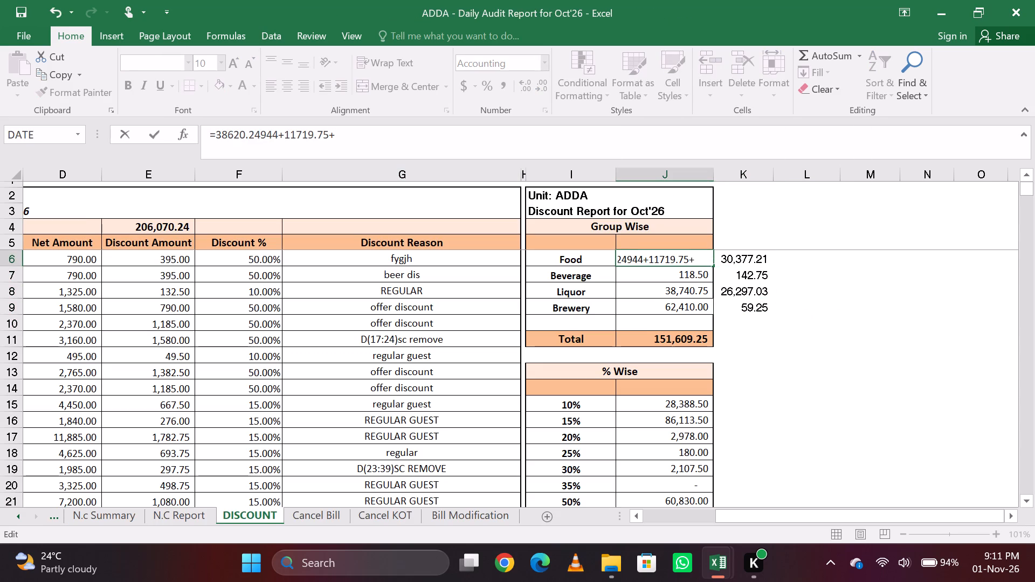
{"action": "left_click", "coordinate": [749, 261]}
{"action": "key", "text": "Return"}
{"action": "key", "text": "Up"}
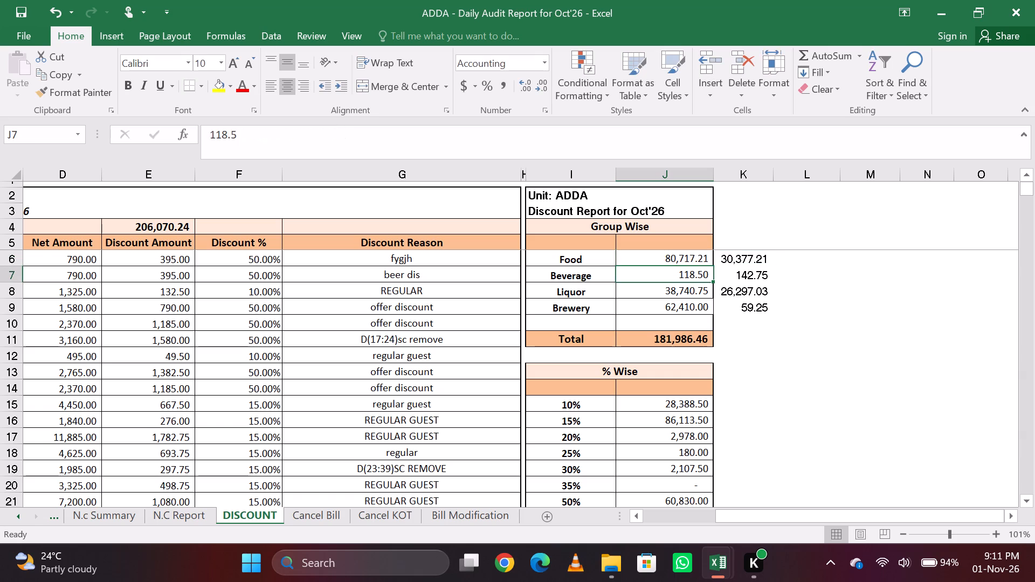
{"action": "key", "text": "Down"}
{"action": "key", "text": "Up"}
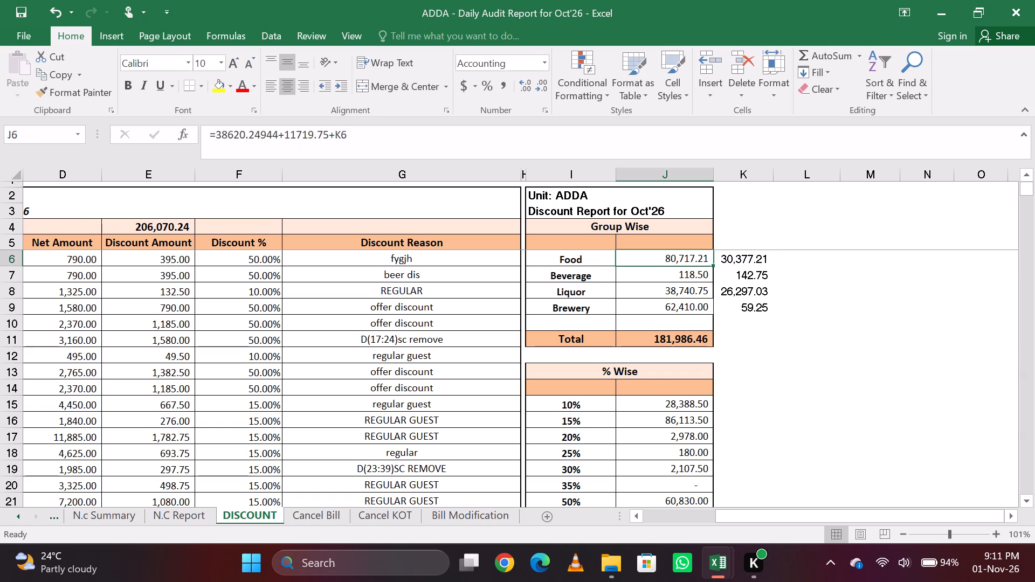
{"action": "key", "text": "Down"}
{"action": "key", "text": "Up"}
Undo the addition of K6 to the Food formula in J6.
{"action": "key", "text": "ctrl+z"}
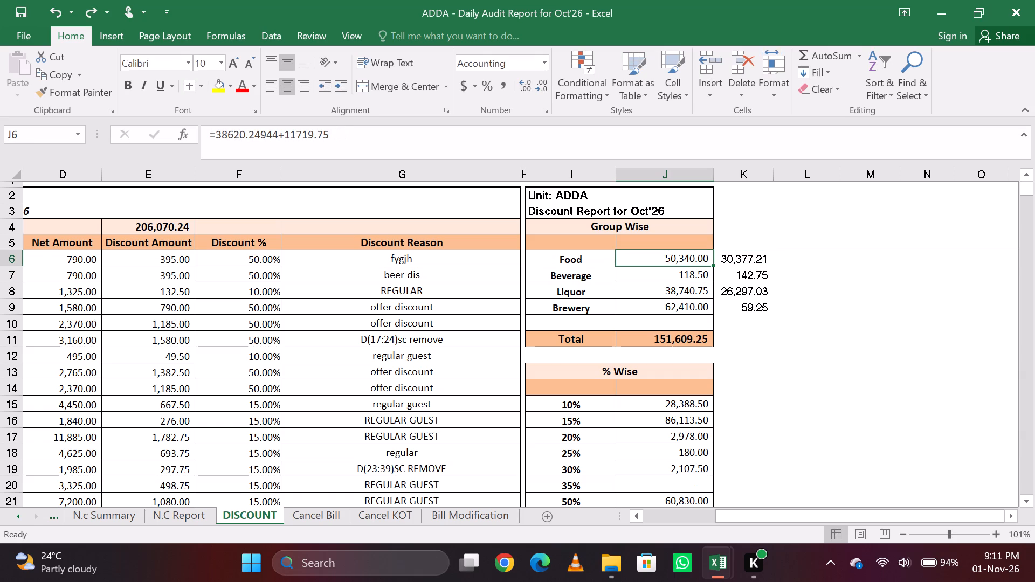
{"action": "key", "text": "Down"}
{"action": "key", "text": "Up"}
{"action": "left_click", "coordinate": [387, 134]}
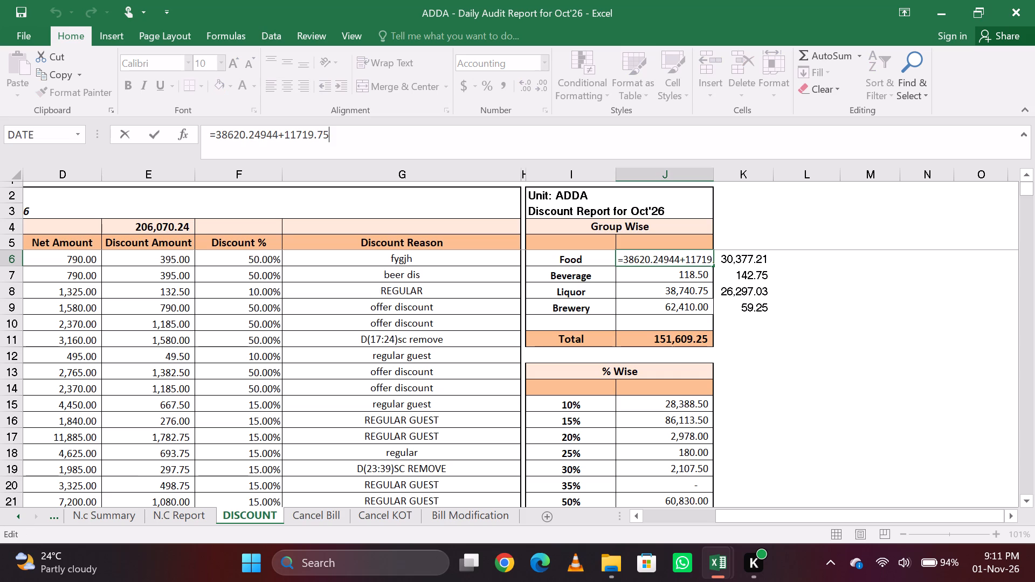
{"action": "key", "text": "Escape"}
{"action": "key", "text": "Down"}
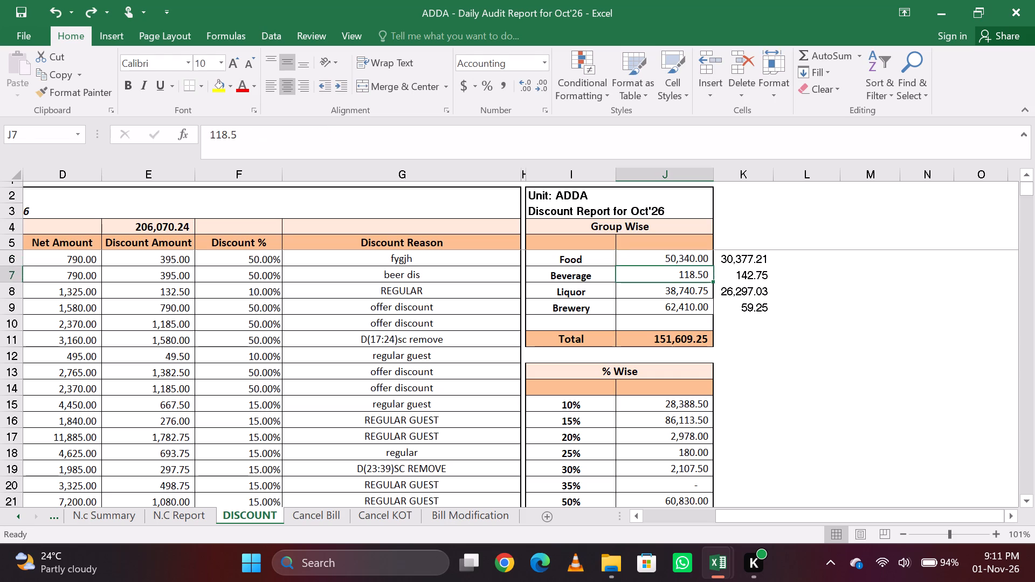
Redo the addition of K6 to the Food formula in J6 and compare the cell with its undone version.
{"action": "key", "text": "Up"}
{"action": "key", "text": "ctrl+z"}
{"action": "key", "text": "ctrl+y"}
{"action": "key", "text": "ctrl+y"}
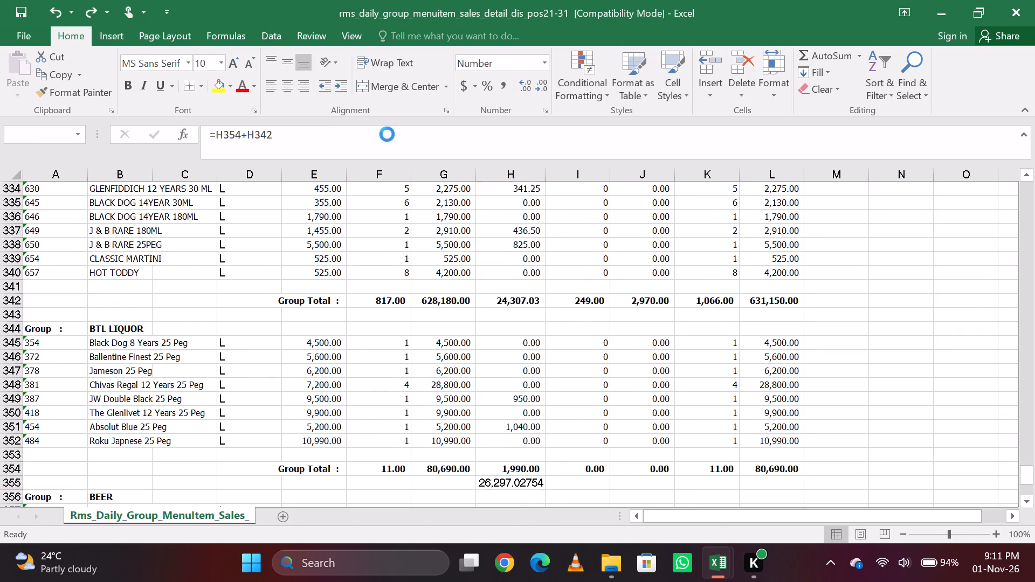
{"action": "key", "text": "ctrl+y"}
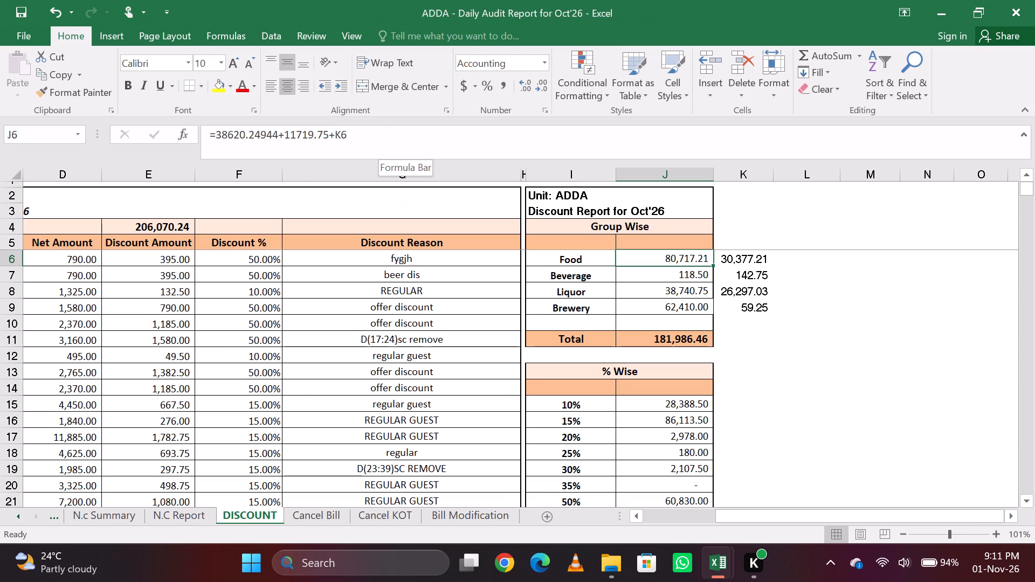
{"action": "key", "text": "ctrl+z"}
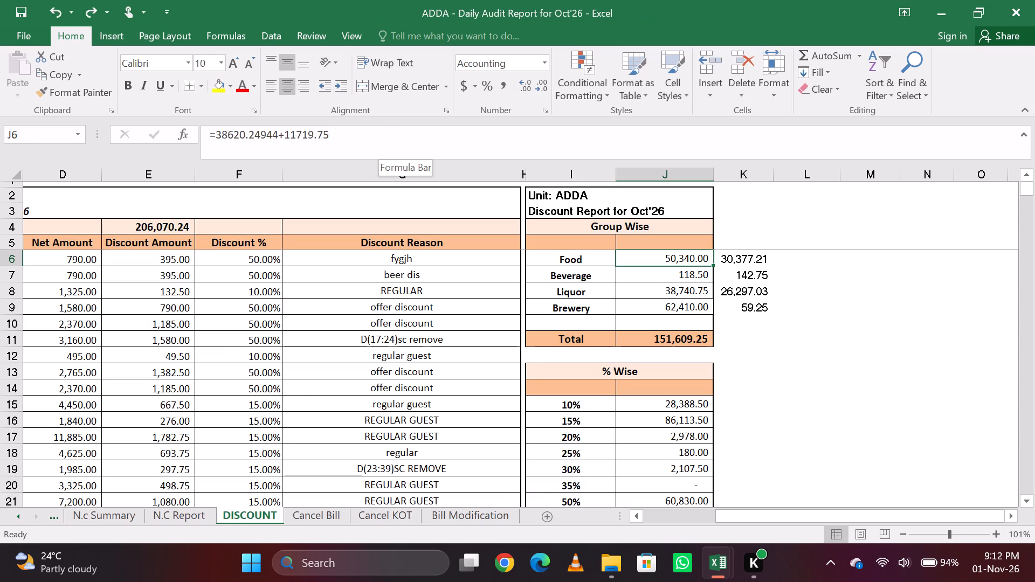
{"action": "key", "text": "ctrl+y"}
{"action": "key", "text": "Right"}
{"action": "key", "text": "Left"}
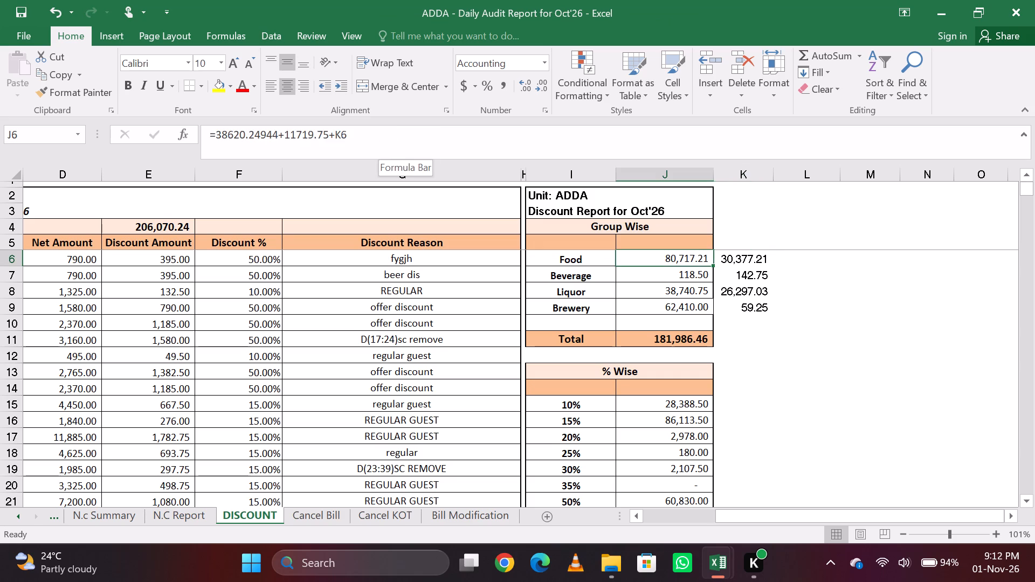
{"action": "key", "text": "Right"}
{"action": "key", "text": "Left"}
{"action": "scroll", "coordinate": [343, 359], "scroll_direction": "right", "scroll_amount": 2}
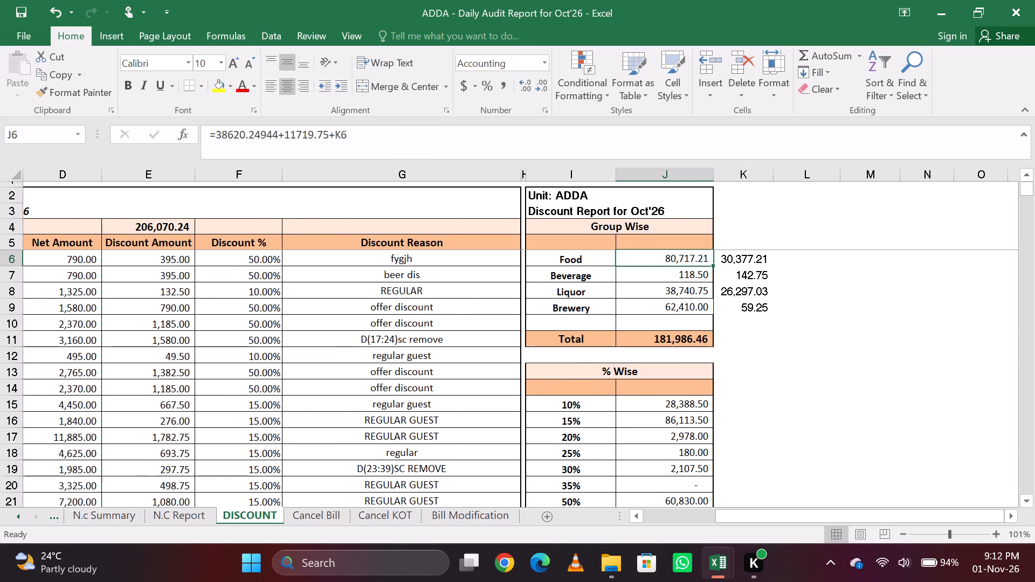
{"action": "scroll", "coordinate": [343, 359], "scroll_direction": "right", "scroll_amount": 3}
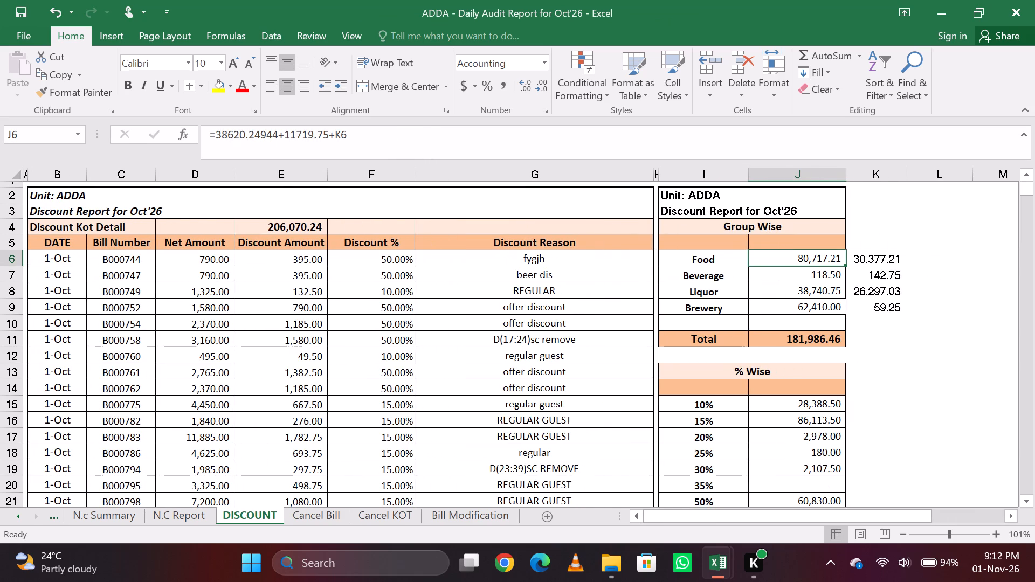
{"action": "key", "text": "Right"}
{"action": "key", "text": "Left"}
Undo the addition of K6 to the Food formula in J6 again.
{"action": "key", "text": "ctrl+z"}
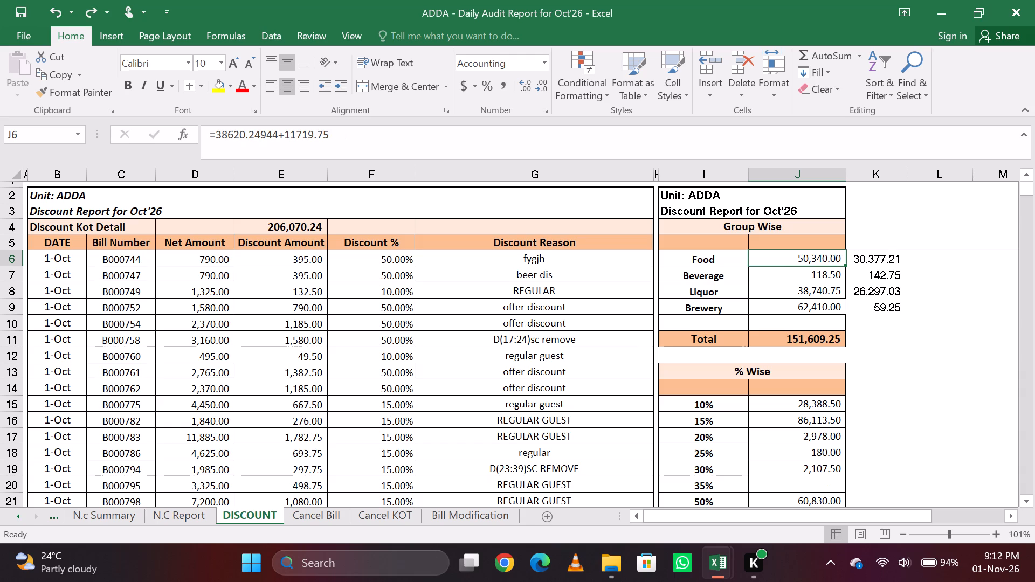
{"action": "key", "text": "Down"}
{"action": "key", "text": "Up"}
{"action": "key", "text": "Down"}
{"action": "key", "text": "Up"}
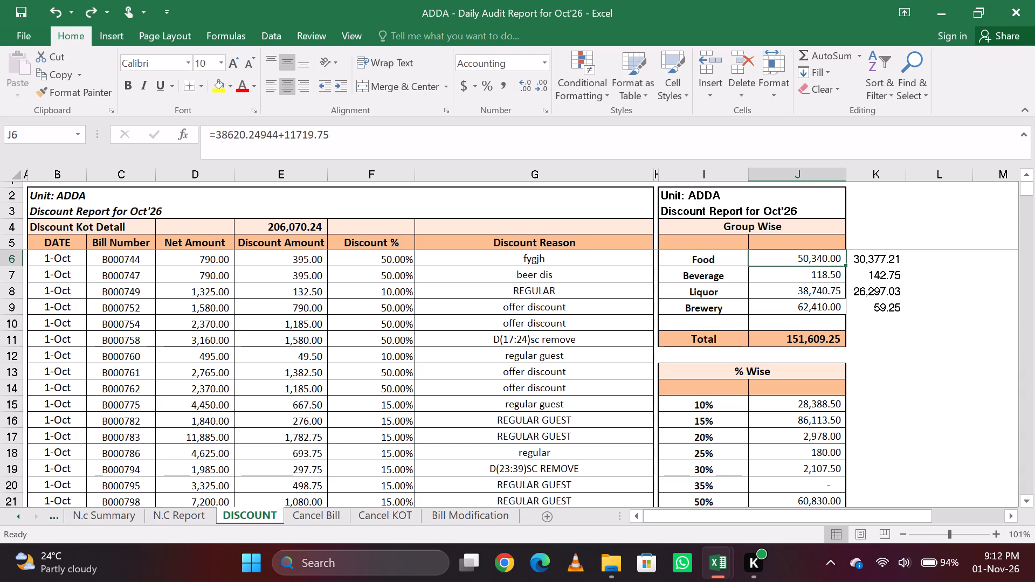
Append the typed amount 30377.21 to the Food formula in J6, making it =38620.24944+11719.75+30377.21.
{"action": "left_click", "coordinate": [373, 141]}
{"action": "key", "text": "shift+plus"}
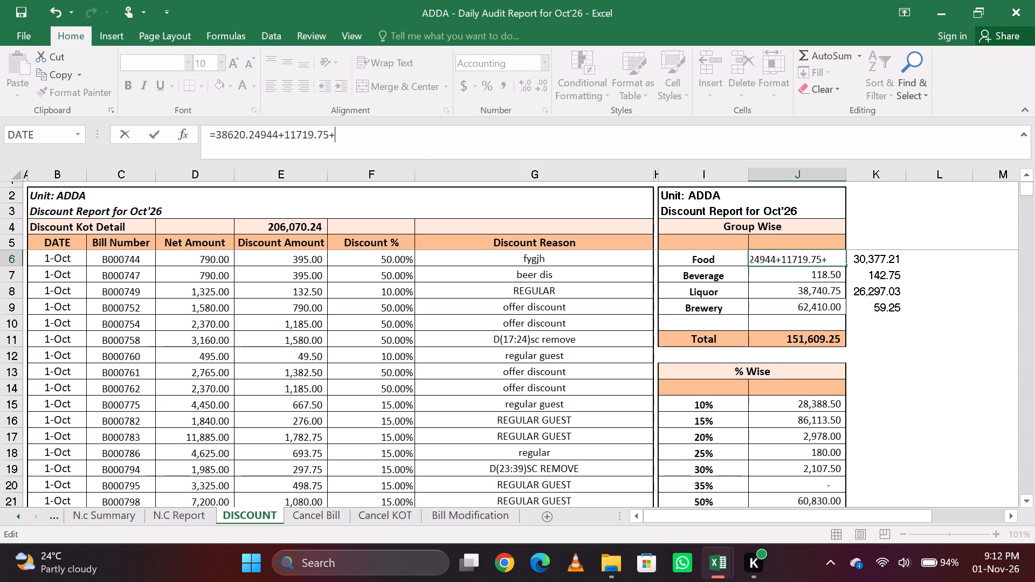
{"action": "type", "text": "30"}
{"action": "type", "text": ",3"}
{"action": "type", "text": "77"}
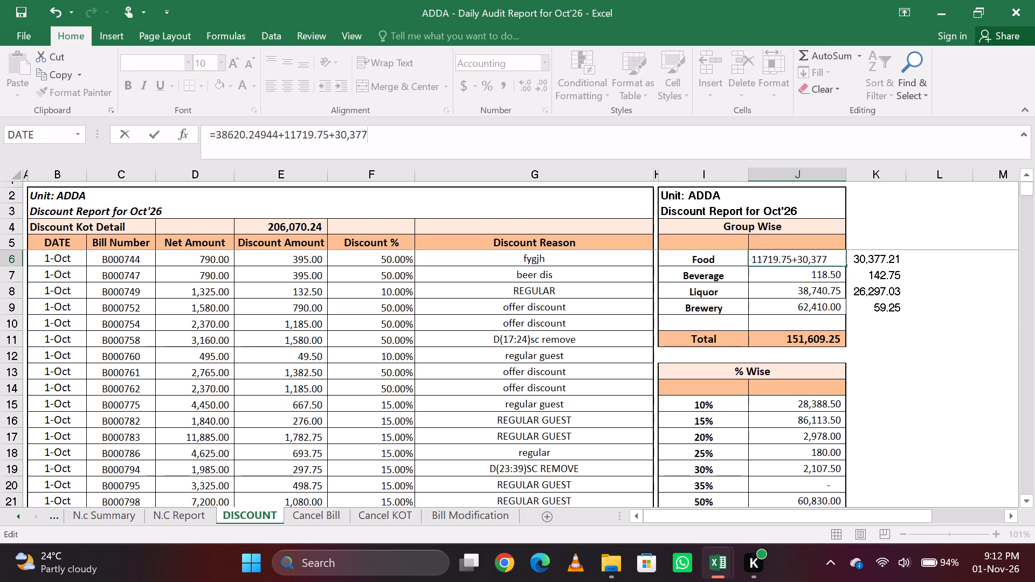
{"action": "type", "text": ".21"}
{"action": "key", "text": "Return"}
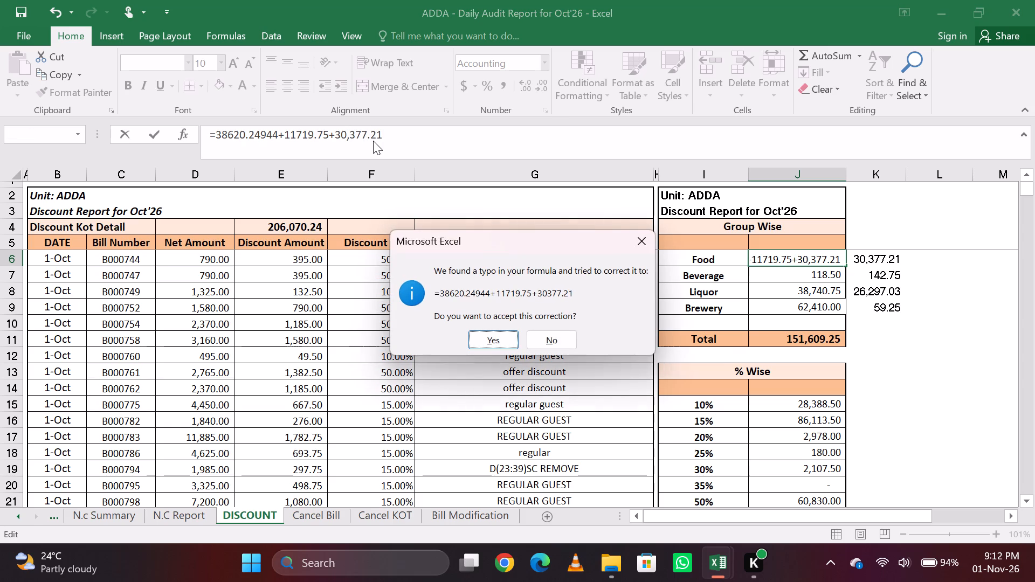
{"action": "key", "text": "Return"}
{"action": "key", "text": "Up"}
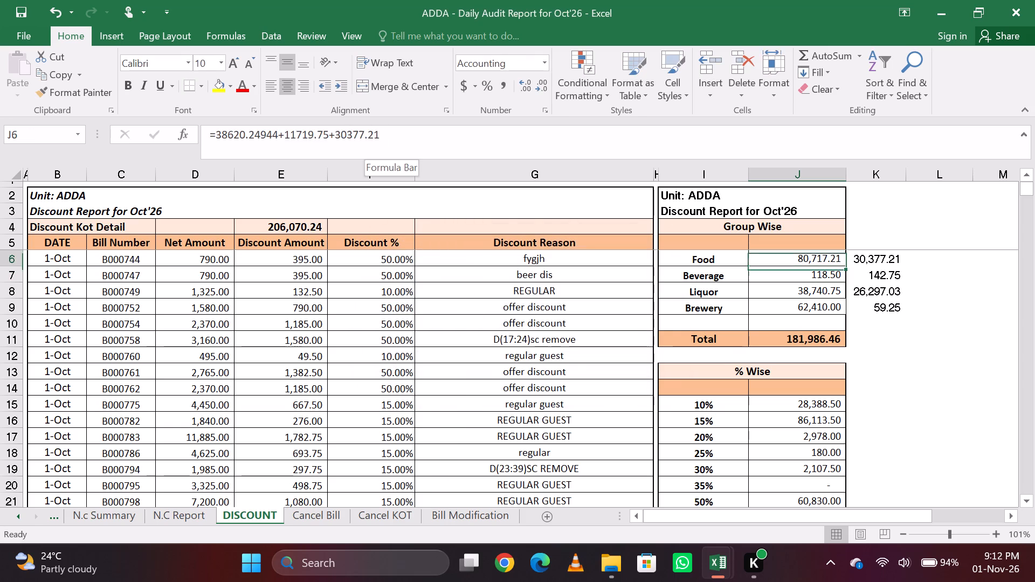
{"action": "key", "text": "Down"}
{"action": "key", "text": "Up"}
Turn the Beverage amount in J7 into the formula =118.5+142.75.
{"action": "key", "text": "Down"}
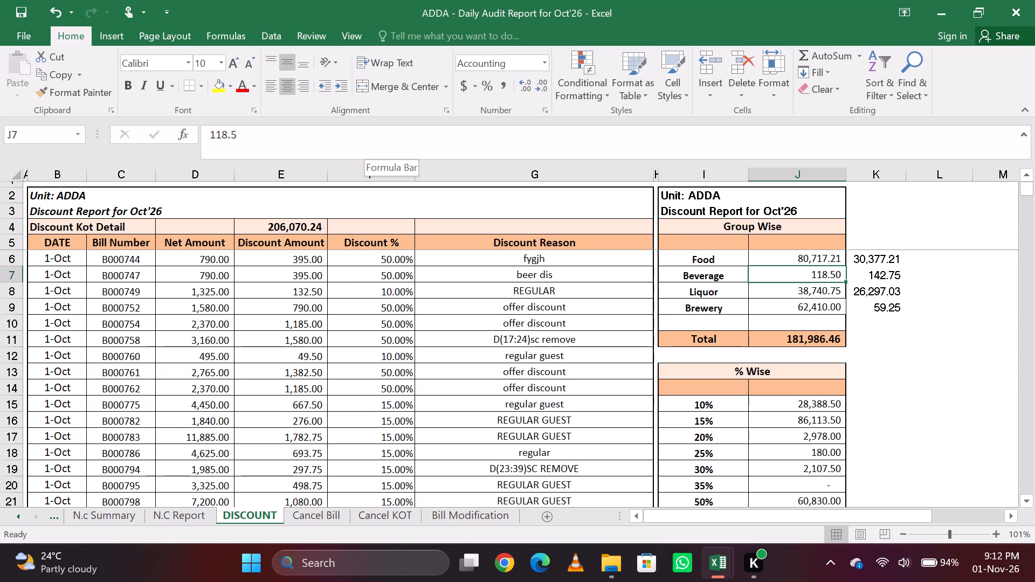
{"action": "left_click", "coordinate": [373, 141]}
{"action": "key", "text": "Left"}
{"action": "key", "text": "Left"}
{"action": "key", "text": "Left"}
{"action": "key", "text": "Left"}
{"action": "key", "text": "Left"}
{"action": "key", "text": "Left"}
{"action": "key", "text": "Left"}
{"action": "key", "text": "Left"}
{"action": "key", "text": "Left"}
{"action": "key", "text": "Left"}
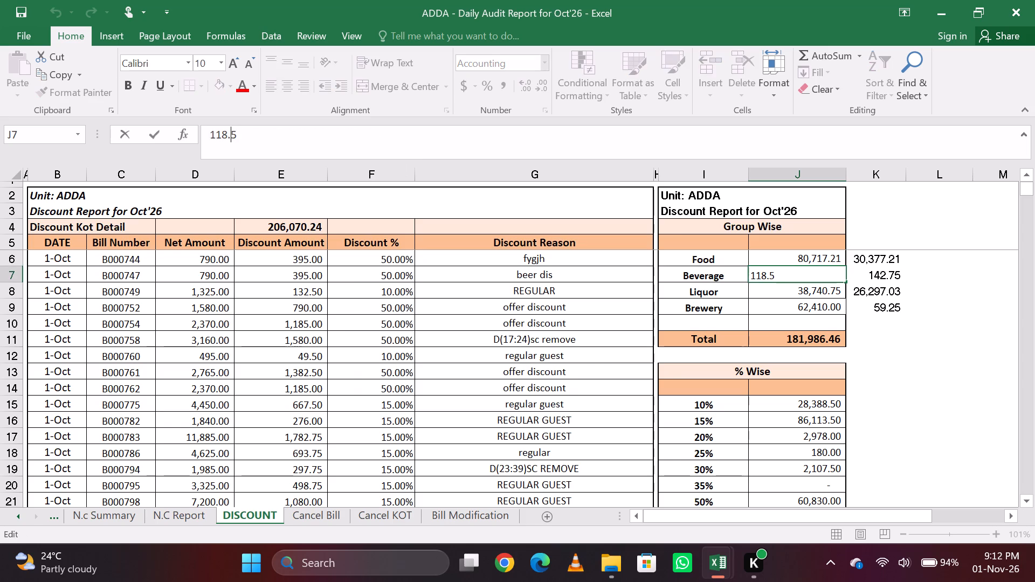
{"action": "key", "text": "equal"}
{"action": "key", "text": "Right"}
{"action": "key", "text": "Right"}
{"action": "key", "text": "Right"}
{"action": "key", "text": "Right"}
{"action": "key", "text": "Right"}
{"action": "key", "text": "Right"}
{"action": "key", "text": "Right"}
{"action": "key", "text": "Right"}
{"action": "key", "text": "Right"}
{"action": "key", "text": "Right"}
{"action": "key", "text": "Right"}
{"action": "key", "text": "Right"}
{"action": "key", "text": "Right"}
{"action": "key", "text": "Right"}
{"action": "key", "text": "Right"}
{"action": "key", "text": "Right"}
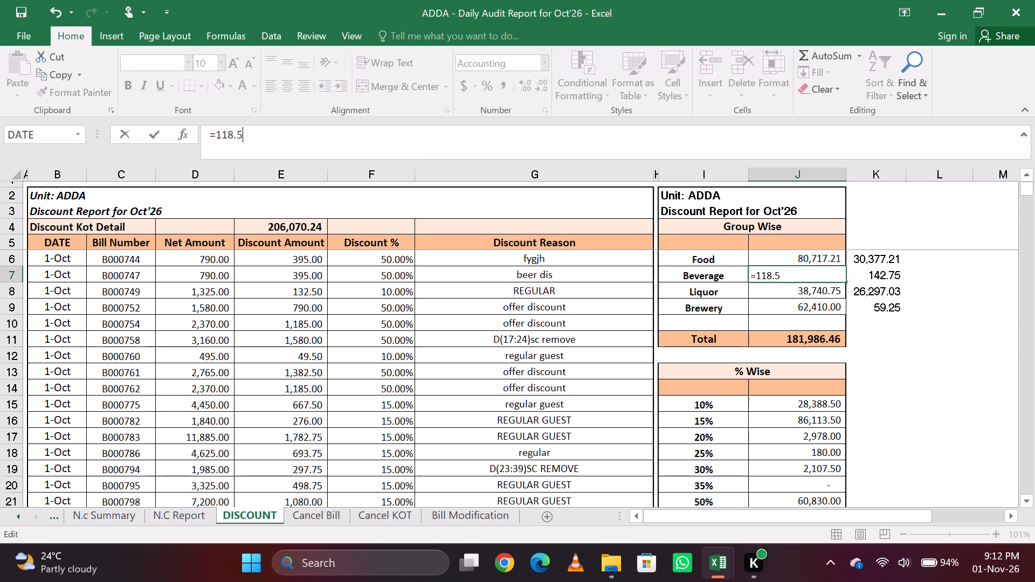
{"action": "type", "text": "+142.75"}
{"action": "key", "text": "Return"}
Append 26297.03 to the Liquor formula in J8, making it =29610.25+9130.5+26297.03.
{"action": "left_click", "coordinate": [373, 141]}
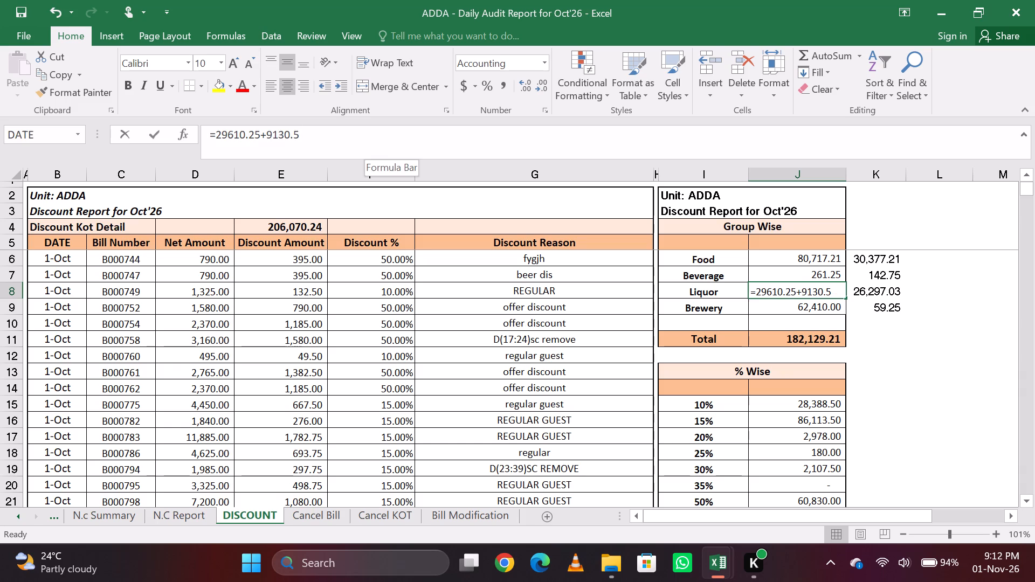
{"action": "key", "text": "shift+plus"}
{"action": "type", "text": "26"}
{"action": "key", "text": "2"}
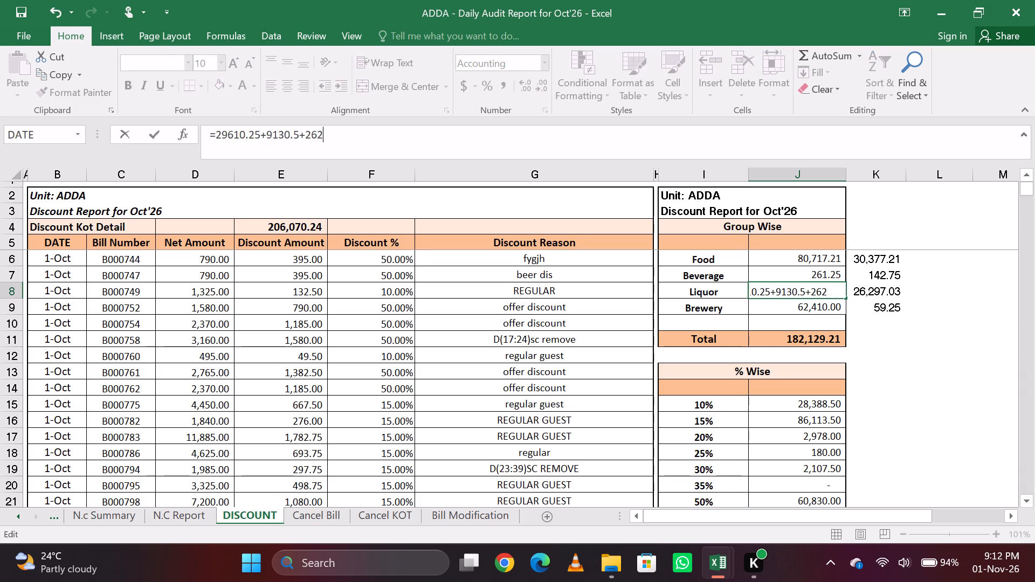
{"action": "type", "text": "97"}
{"action": "type", "text": ".03"}
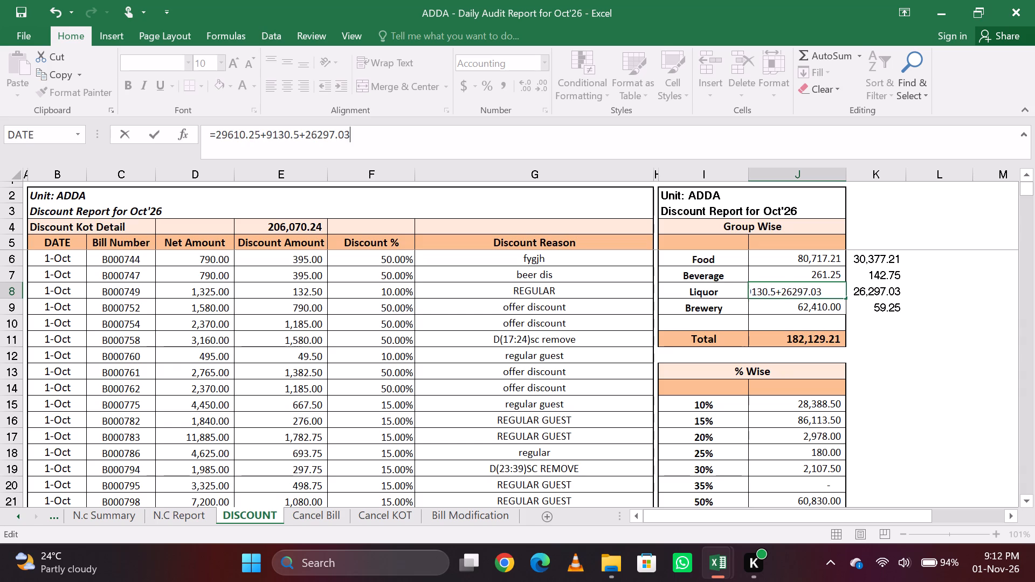
{"action": "key", "text": "Return"}
Turn the Brewery amount in J9 into the formula =62410+59.25.
{"action": "key", "text": "Up"}
{"action": "key", "text": "Up"}
{"action": "key", "text": "Up"}
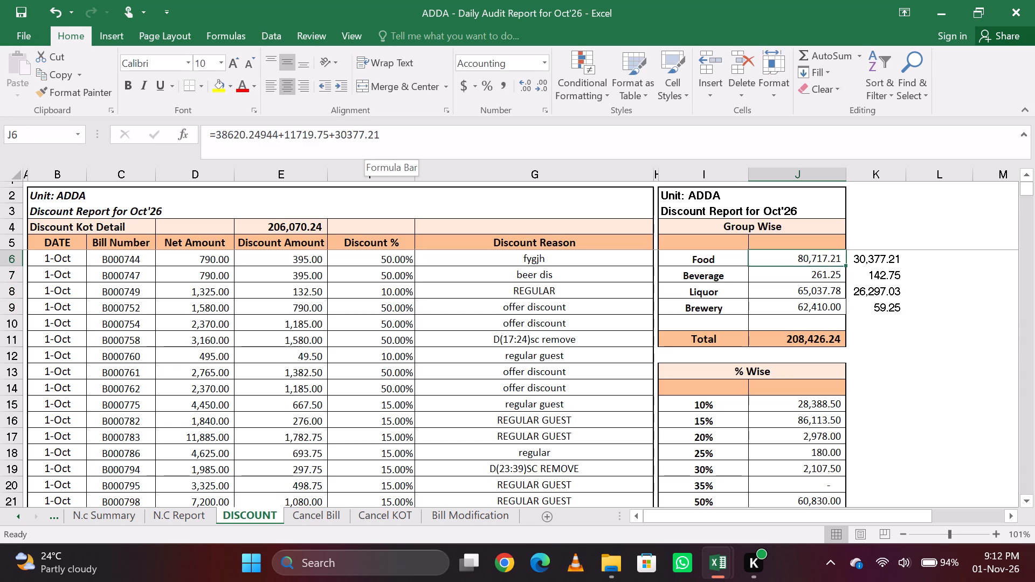
{"action": "key", "text": "Down"}
{"action": "key", "text": "Down"}
{"action": "key", "text": "Down"}
{"action": "key", "text": "Up"}
{"action": "key", "text": "Down"}
{"action": "left_click", "coordinate": [373, 141]}
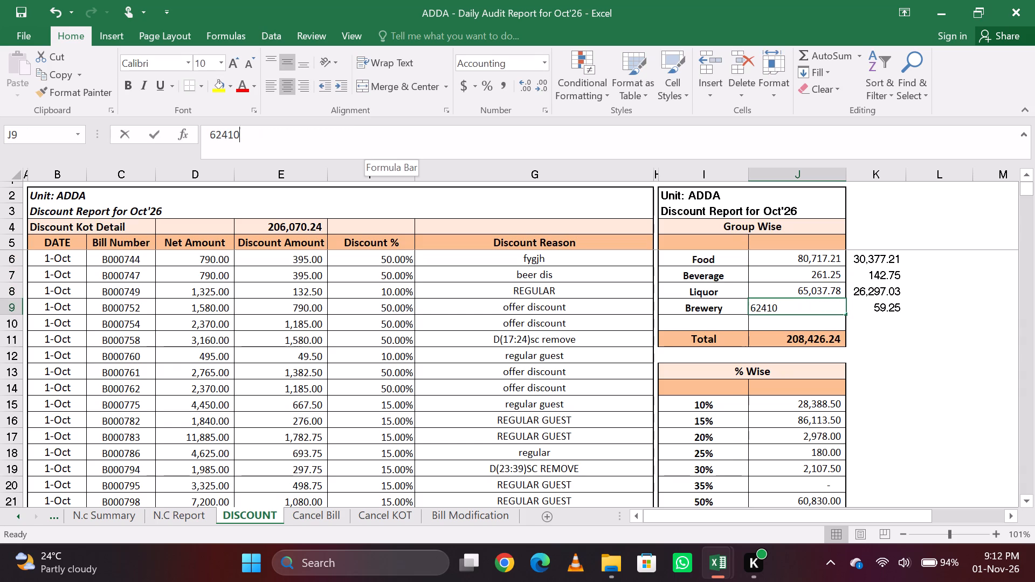
{"action": "key", "text": "Left"}
{"action": "key", "text": "Left"}
{"action": "key", "text": "Left"}
{"action": "key", "text": "Left"}
{"action": "key", "text": "Left"}
{"action": "key", "text": "Left"}
{"action": "key", "text": "Left"}
{"action": "key", "text": "Left"}
{"action": "key", "text": "Left"}
{"action": "key", "text": "Left"}
{"action": "key", "text": "Left"}
{"action": "key", "text": "equal"}
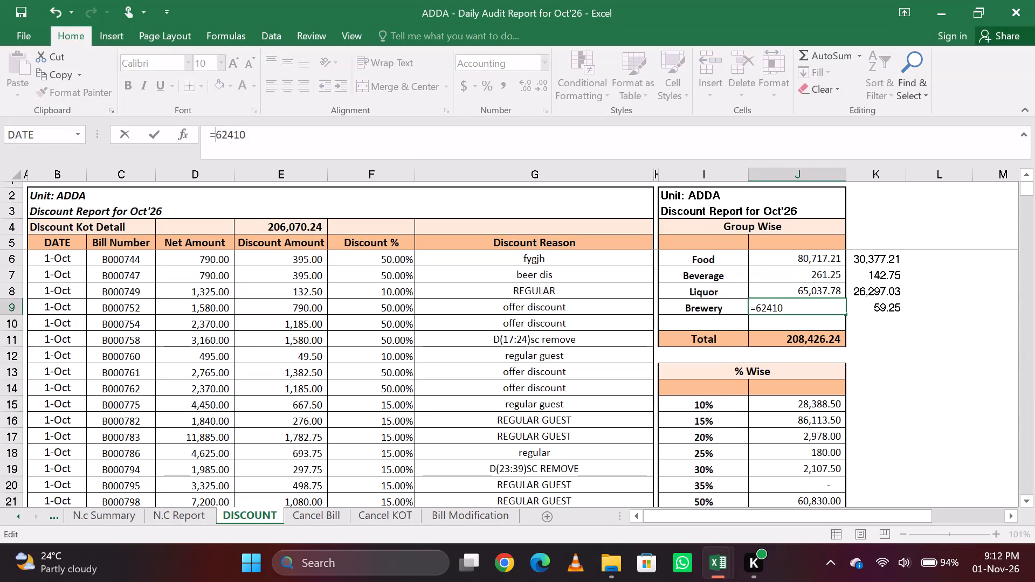
{"action": "key", "text": "Right"}
{"action": "key", "text": "Right"}
{"action": "key", "text": "Right"}
{"action": "key", "text": "Right"}
{"action": "key", "text": "Right"}
{"action": "key", "text": "Right"}
{"action": "key", "text": "Right"}
{"action": "key", "text": "Right"}
{"action": "key", "text": "Right"}
{"action": "key", "text": "Right"}
{"action": "key", "text": "Right"}
{"action": "key", "text": "Right"}
{"action": "type", "text": "+59"}
{"action": "type", "text": ".25"}
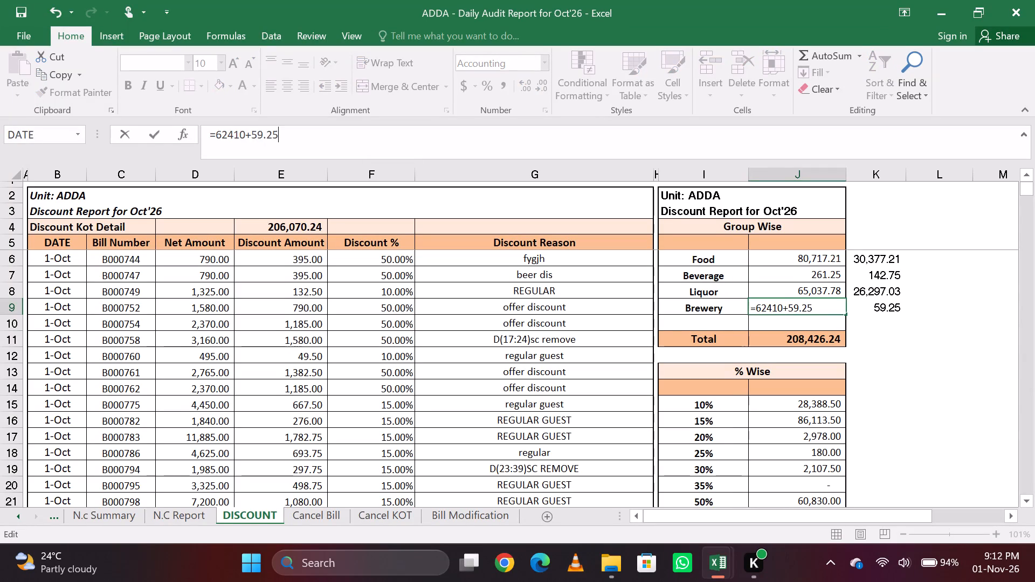
{"action": "key", "text": "Return"}
Check the Brewery discount in K9 against the BEER group total in the rms_daily_group_menuitem_sales_detail_dis_pos21-31 workbook.
{"action": "key", "text": "Up"}
{"action": "key", "text": "Down"}
{"action": "key", "text": "Right"}
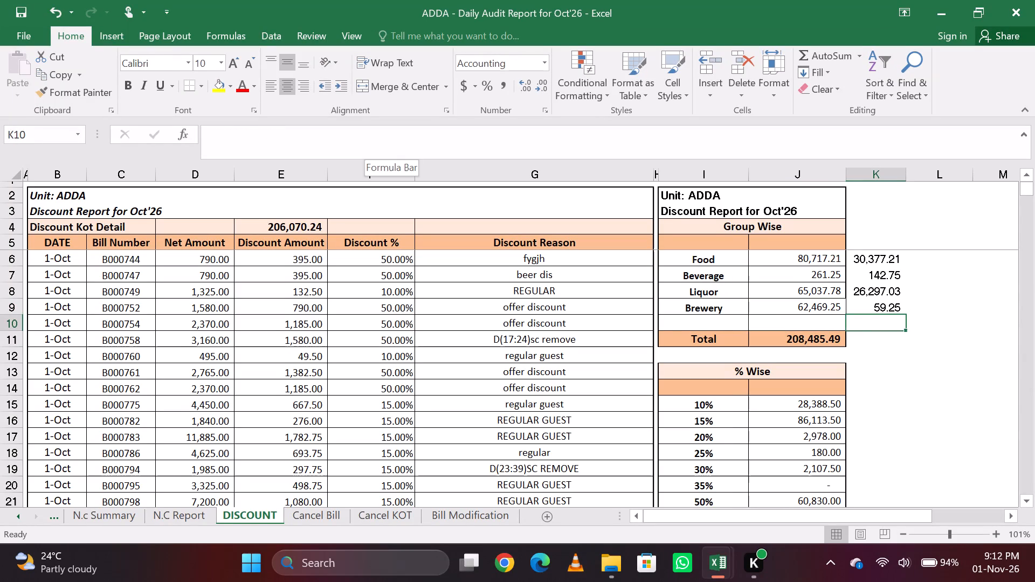
{"action": "key", "text": "Right"}
{"action": "key", "text": "Left"}
{"action": "key", "text": "Left"}
{"action": "key", "text": "Right"}
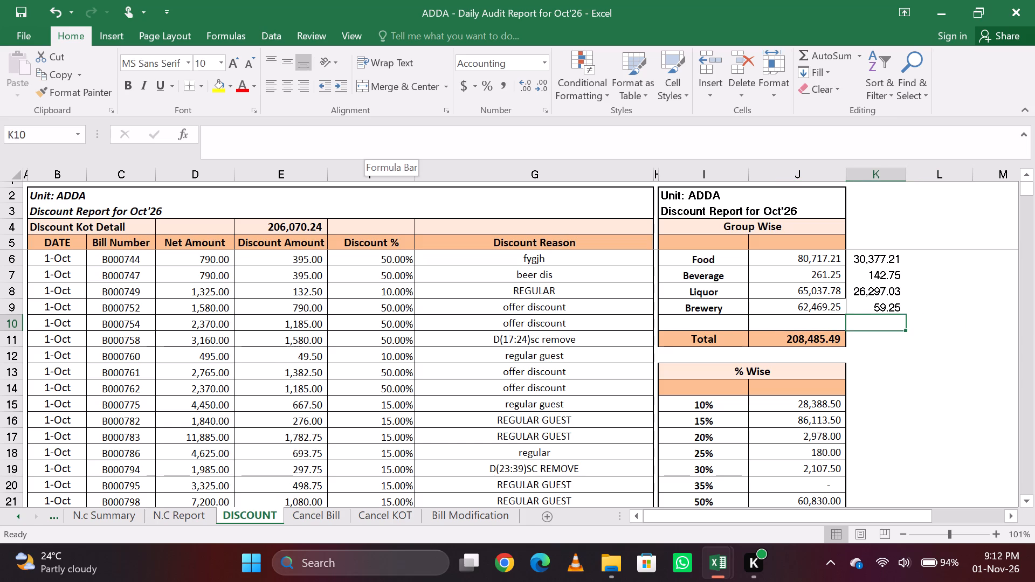
{"action": "key", "text": "Up"}
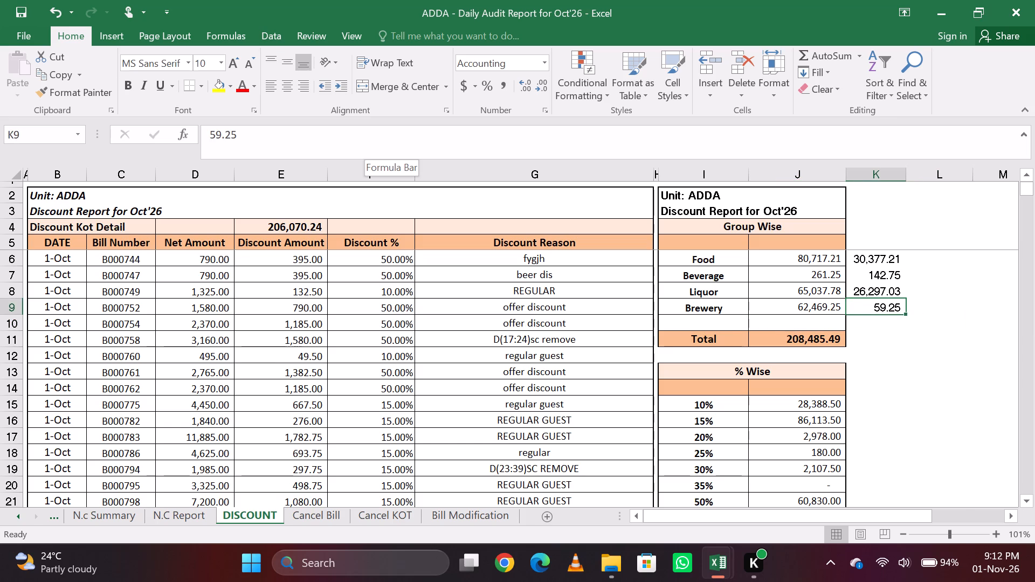
{"action": "key", "text": "Down"}
{"action": "key", "text": "Up"}
{"action": "key", "text": "Down"}
{"action": "key", "text": "Up"}
{"action": "key", "text": "alt+Tab"}
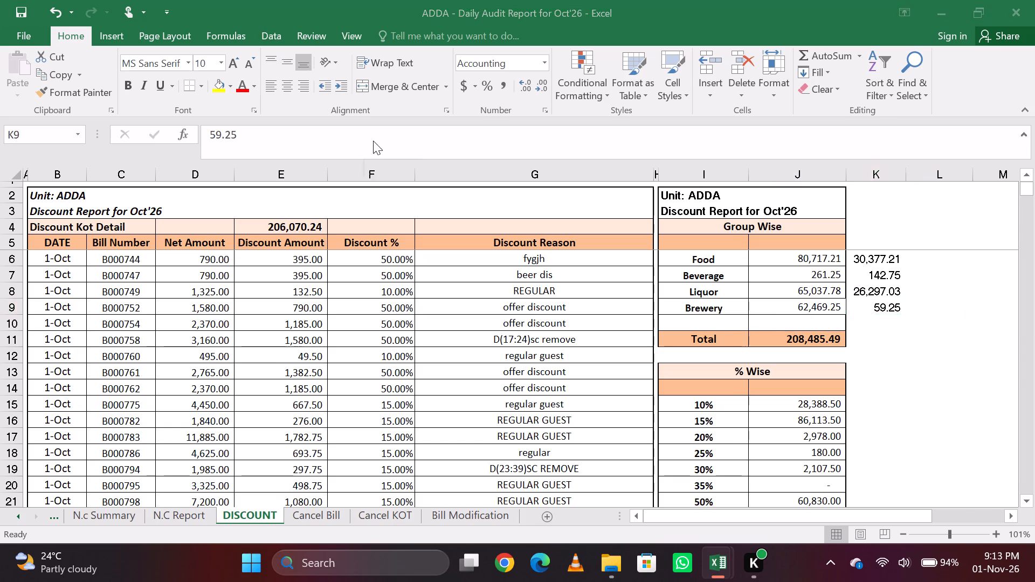
{"action": "key", "text": "Down"}
{"action": "key", "text": "Up"}
{"action": "key", "text": "Up"}
{"action": "key", "text": "Down"}
{"action": "key", "text": "Down"}
{"action": "key", "text": "Down"}
{"action": "key", "text": "Down"}
{"action": "key", "text": "Down"}
{"action": "key", "text": "Down"}
{"action": "key", "text": "Down"}
{"action": "key", "text": "Down"}
{"action": "key", "text": "Down"}
{"action": "key", "text": "Down"}
{"action": "key", "text": "Down"}
{"action": "key", "text": "Down"}
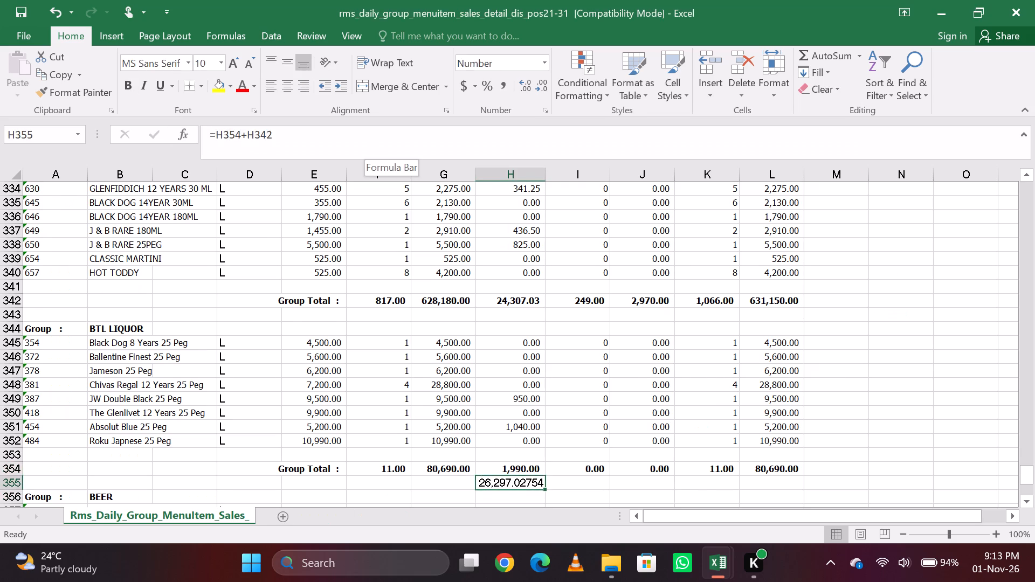
{"action": "key", "text": "Up"}
{"action": "key", "text": "Up"}
{"action": "key", "text": "Up"}
{"action": "key", "text": "Up"}
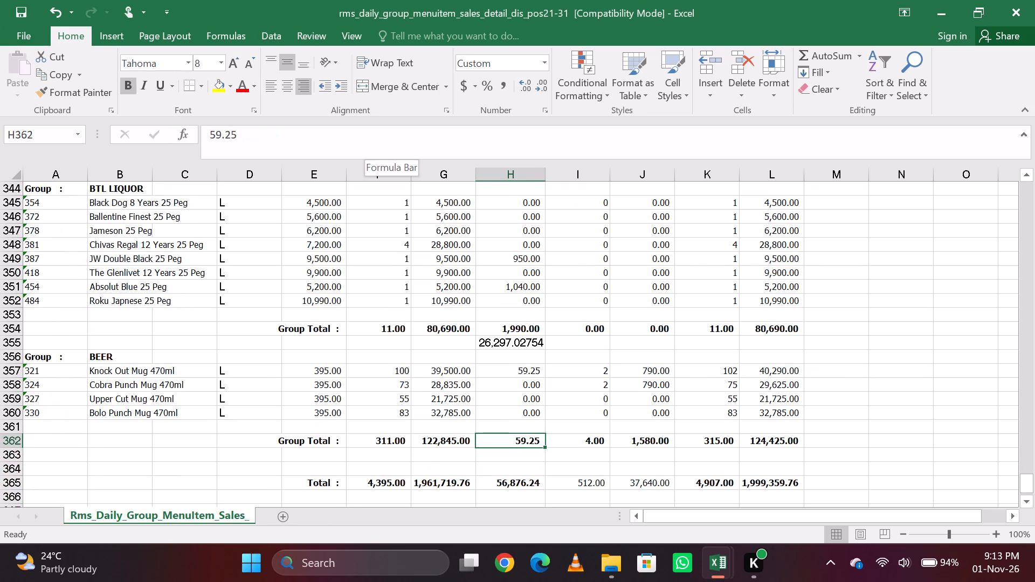
{"action": "key", "text": "Right"}
{"action": "key", "text": "Left"}
{"action": "key", "text": "Right"}
{"action": "key", "text": "Left"}
Compare the combined discounts in K6:K9 on DISCOUNT with the overall discount Total in H365 of the 21-31 sales workbook.
{"action": "key", "text": "Down"}
{"action": "key", "text": "Down"}
{"action": "key", "text": "Down"}
{"action": "key", "text": "Down"}
{"action": "key", "text": "Down"}
{"action": "key", "text": "Down"}
{"action": "key", "text": "Down"}
{"action": "key", "text": "Down"}
{"action": "key", "text": "Down"}
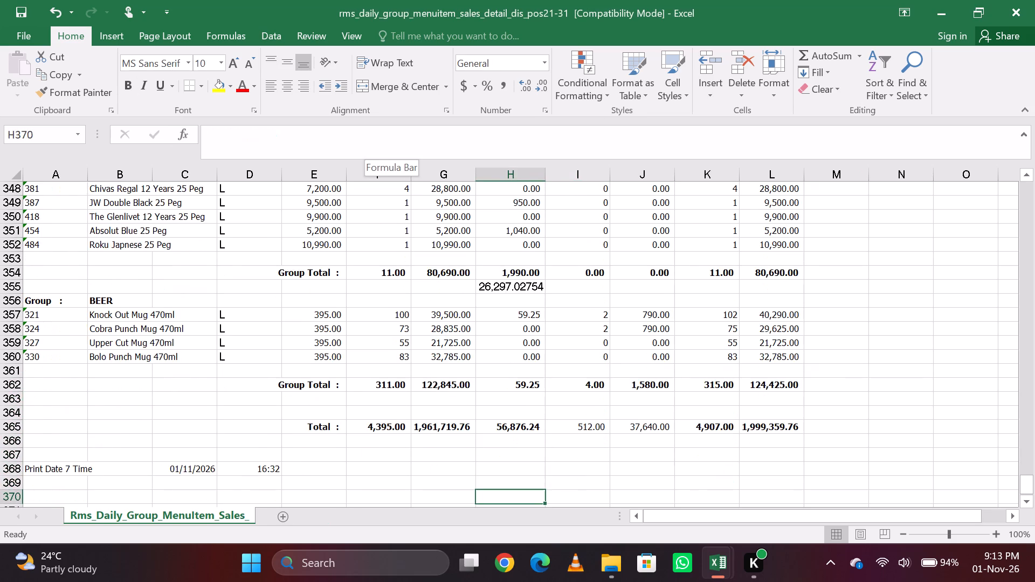
{"action": "key", "text": "Up"}
{"action": "key", "text": "Up"}
{"action": "key", "text": "Up"}
{"action": "key", "text": "Up"}
{"action": "key", "text": "Up"}
{"action": "key", "text": "Up"}
{"action": "key", "text": "alt+Tab"}
{"action": "key", "text": "Down"}
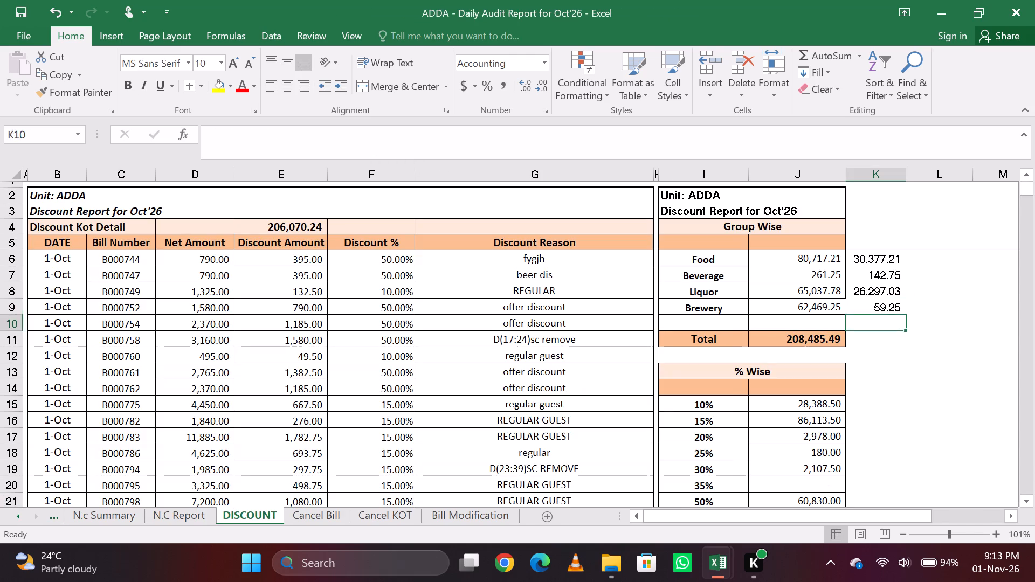
{"action": "key", "text": "Up"}
{"action": "key", "text": "shift+Up"}
{"action": "key", "text": "shift+Up"}
{"action": "key", "text": "shift+Up"}
{"action": "key", "text": "alt+Tab"}
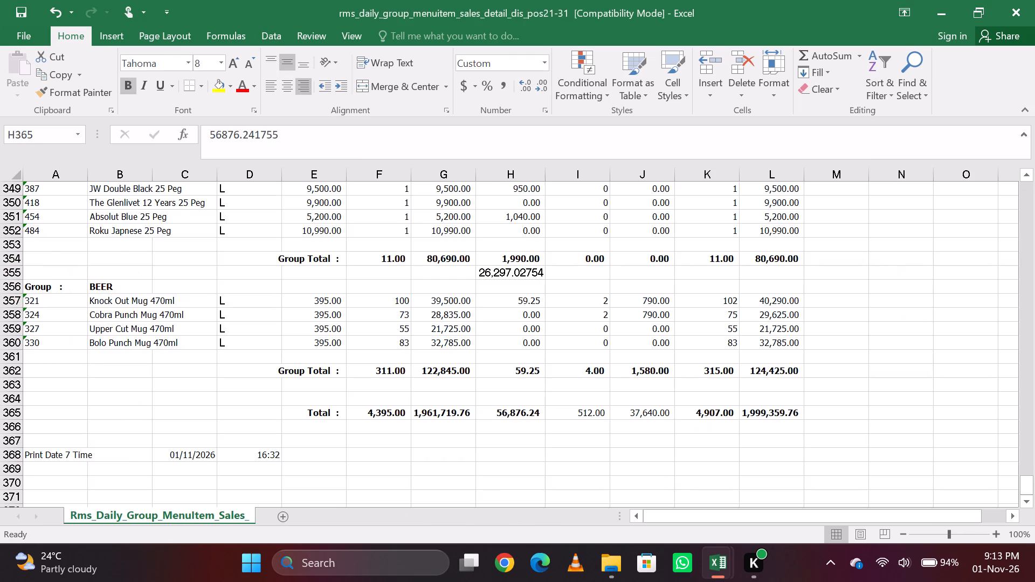
{"action": "key", "text": "Down"}
{"action": "key", "text": "Up"}
{"action": "key", "text": "alt+Tab"}
Examine the bill-wise discount list on DISCOUNT down to its last 31-Oct entries and the unused rows below them.
{"action": "key", "text": "Down"}
{"action": "key", "text": "Left"}
{"action": "key", "text": "Left"}
{"action": "key", "text": "Left"}
{"action": "key", "text": "Left"}
{"action": "key", "text": "Left"}
{"action": "key", "text": "Left"}
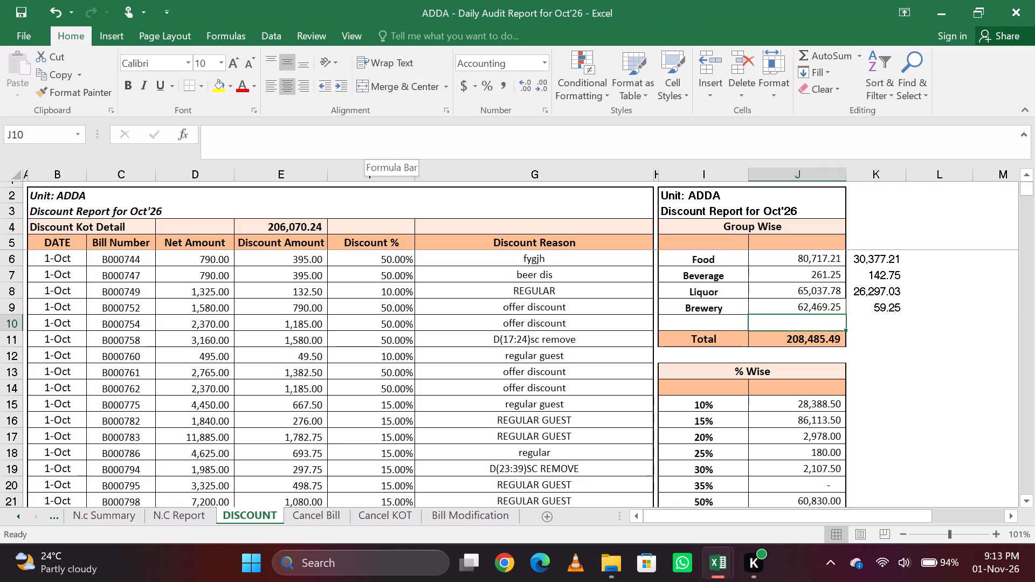
{"action": "key", "text": "Down"}
{"action": "key", "text": "Right"}
{"action": "key", "text": "Down"}
{"action": "key", "text": "Down"}
{"action": "key", "text": "Down"}
{"action": "key", "text": "Down"}
{"action": "key", "text": "Down"}
{"action": "key", "text": "Down"}
{"action": "key", "text": "Down"}
{"action": "key", "text": "Down"}
{"action": "key", "text": "Down"}
{"action": "key", "text": "Down"}
{"action": "key", "text": "Down"}
{"action": "key", "text": "Down"}
{"action": "key", "text": "Down"}
{"action": "key", "text": "Down"}
{"action": "key", "text": "Down"}
{"action": "key", "text": "Down"}
{"action": "key", "text": "Down"}
{"action": "key", "text": "Down"}
{"action": "key", "text": "Down"}
{"action": "key", "text": "Down"}
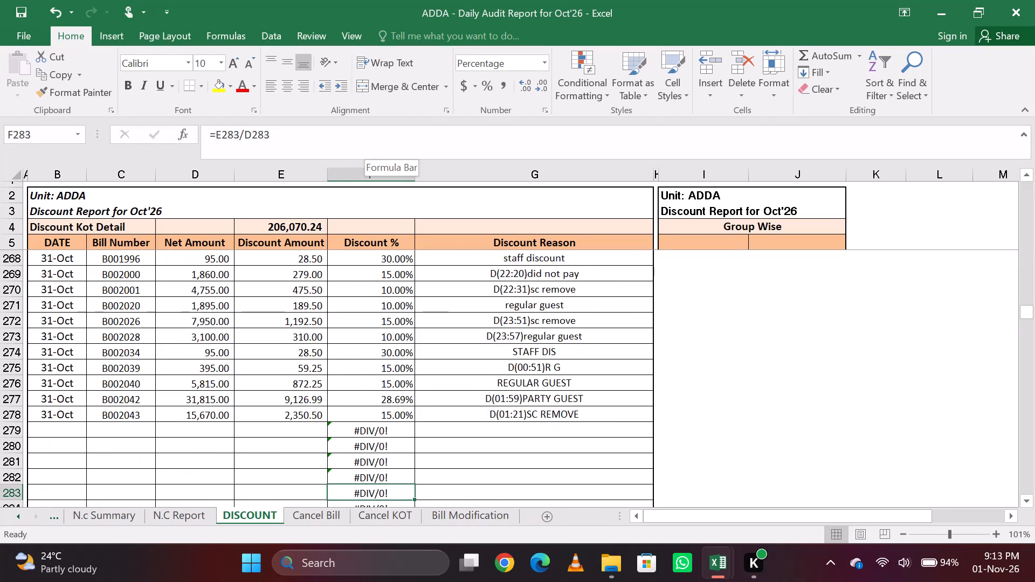
{"action": "key", "text": "Up"}
{"action": "key", "text": "Up"}
{"action": "key", "text": "Up"}
{"action": "key", "text": "Up"}
{"action": "key", "text": "Up"}
{"action": "key", "text": "Up"}
{"action": "key", "text": "Up"}
{"action": "key", "text": "Up"}
{"action": "key", "text": "Up"}
{"action": "key", "text": "Up"}
{"action": "key", "text": "Up"}
{"action": "key", "text": "Up"}
{"action": "key", "text": "Up"}
{"action": "key", "text": "Up"}
{"action": "key", "text": "Up"}
{"action": "key", "text": "Up"}
{"action": "key", "text": "Up"}
{"action": "key", "text": "Up"}
{"action": "key", "text": "Up"}
{"action": "key", "text": "Up"}
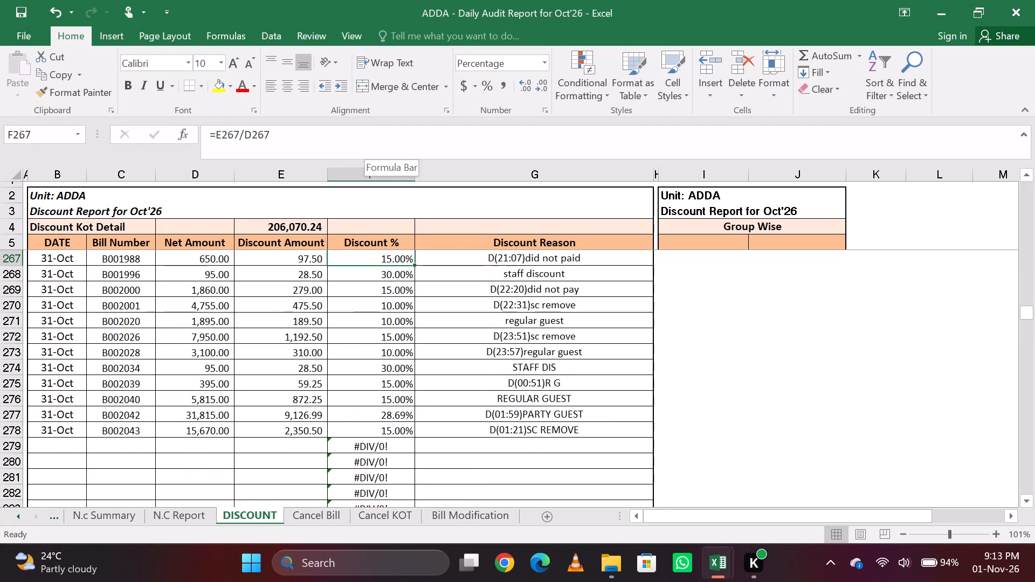
{"action": "key", "text": "Down"}
{"action": "key", "text": "Page_Up"}
{"action": "key", "text": "Page_Up"}
{"action": "key", "text": "Page_Up"}
{"action": "key", "text": "Page_Up"}
{"action": "key", "text": "Page_Up"}
{"action": "key", "text": "Page_Up"}
{"action": "key", "text": "Page_Up"}
{"action": "key", "text": "Page_Up"}
{"action": "key", "text": "Page_Up"}
{"action": "key", "text": "Page_Up"}
{"action": "key", "text": "Page_Up"}
{"action": "key", "text": "Page_Up"}
{"action": "key", "text": "Page_Up"}
{"action": "key", "text": "Page_Up"}
{"action": "key", "text": "Page_Up"}
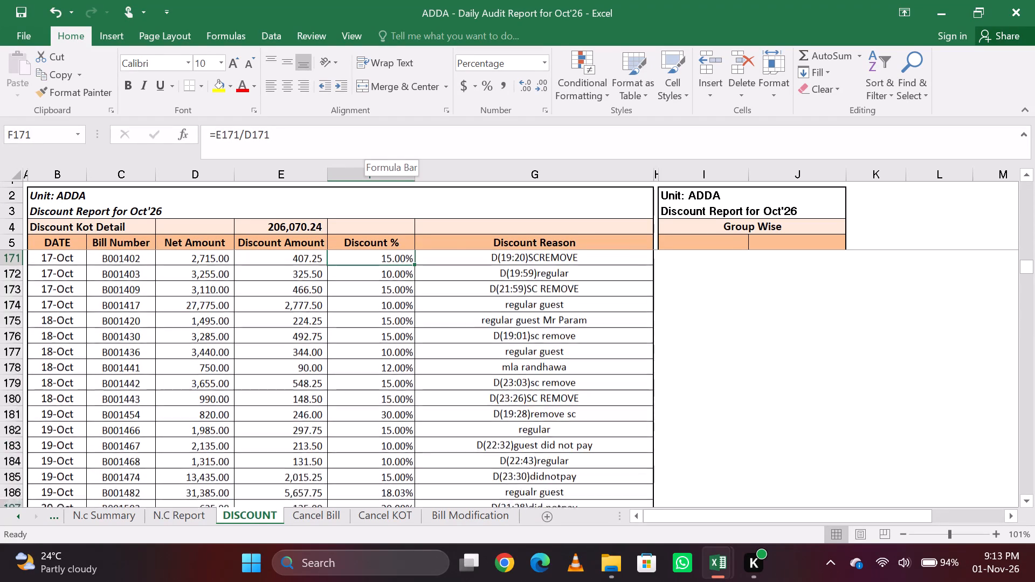
{"action": "key", "text": "Page_Up"}
{"action": "key", "text": "Page_Up"}
{"action": "key", "text": "Page_Up"}
{"action": "key", "text": "Page_Up"}
{"action": "key", "text": "Page_Up"}
{"action": "key", "text": "Page_Up"}
{"action": "key", "text": "Page_Up"}
{"action": "key", "text": "Page_Up"}
{"action": "key", "text": "Page_Up"}
{"action": "key", "text": "Page_Up"}
{"action": "key", "text": "Page_Up"}
{"action": "key", "text": "Page_Up"}
{"action": "key", "text": "Page_Up"}
{"action": "key", "text": "Page_Up"}
{"action": "key", "text": "Page_Up"}
{"action": "key", "text": "Page_Up"}
{"action": "key", "text": "Page_Up"}
{"action": "key", "text": "Page_Up"}
{"action": "key", "text": "Page_Up"}
{"action": "key", "text": "Page_Up"}
Clear the helper discount amounts in K6:K9 beside the Group Wise table on DISCOUNT.
{"action": "key", "text": "Right"}
{"action": "key", "text": "Right"}
{"action": "key", "text": "Right"}
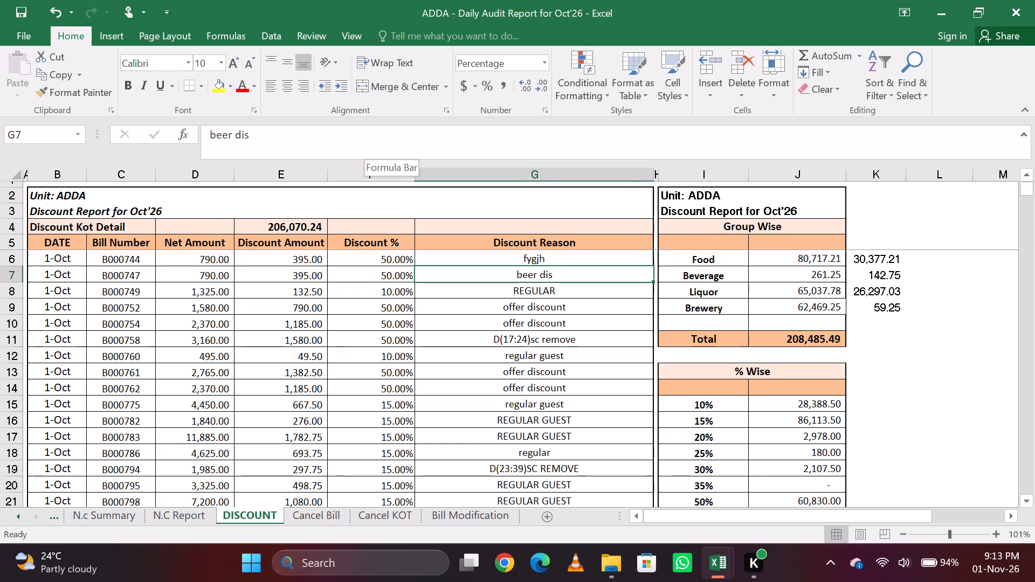
{"action": "key", "text": "Down"}
{"action": "key", "text": "Right"}
{"action": "key", "text": "Down"}
{"action": "key", "text": "Right"}
{"action": "key", "text": "Down"}
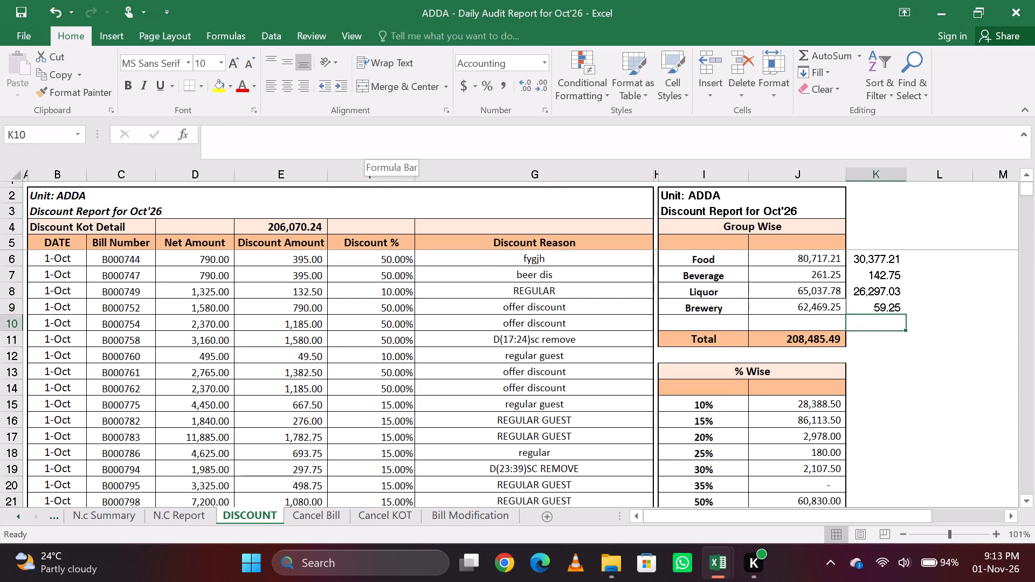
{"action": "key", "text": "Left"}
{"action": "key", "text": "Down"}
{"action": "key", "text": "Up"}
{"action": "key", "text": "Right"}
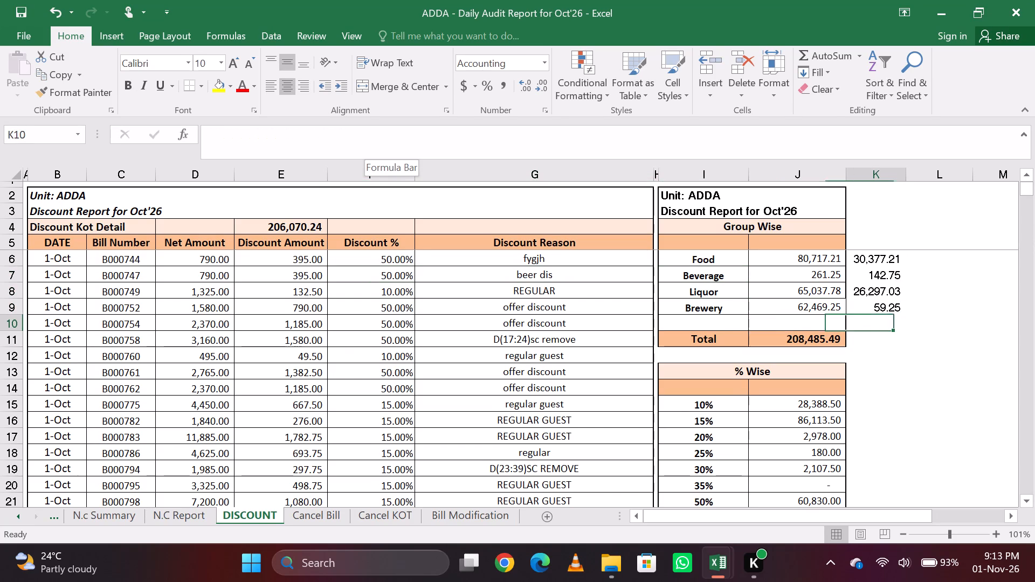
{"action": "key", "text": "Up"}
{"action": "key", "text": "Up"}
{"action": "key", "text": "Down"}
{"action": "key", "text": "shift+Up"}
{"action": "key", "text": "shift+Up"}
{"action": "key", "text": "shift+Up"}
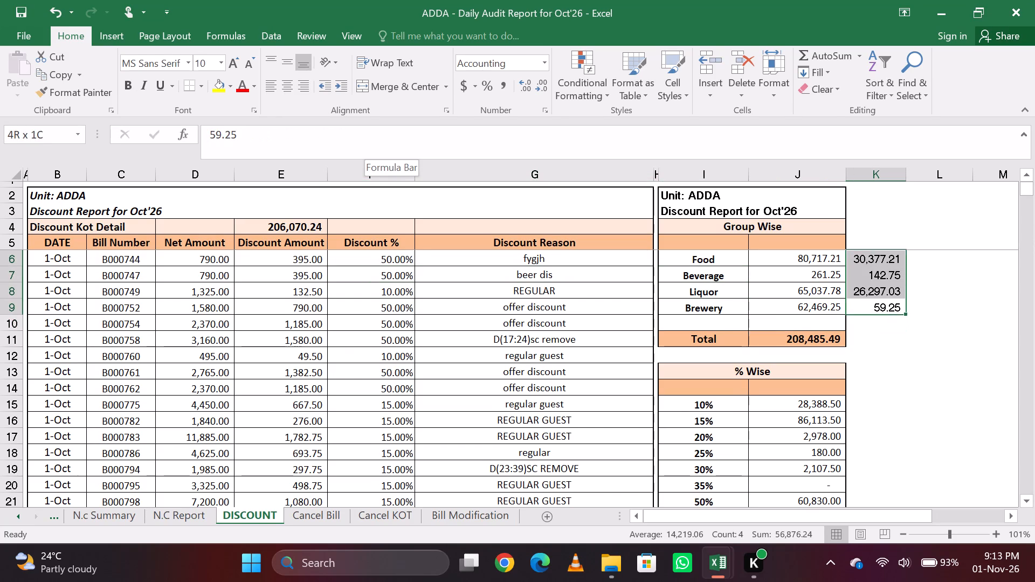
{"action": "key", "text": "Delete"}
Review the Food, Beverage, Liquor and Brewery formulas in J6:J9 of the Group Wise table.
{"action": "key", "text": "Down"}
{"action": "key", "text": "Up"}
{"action": "key", "text": "Left"}
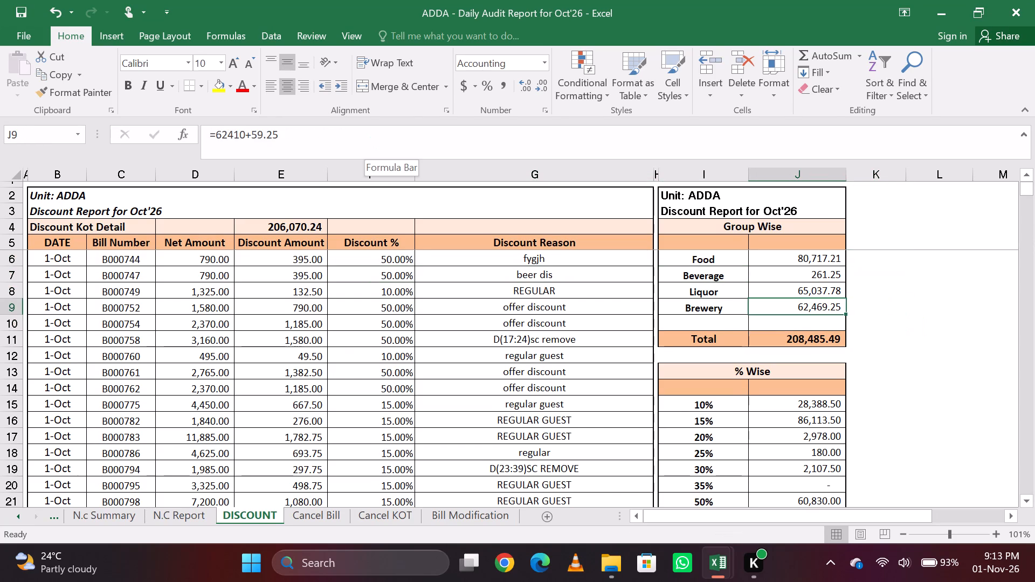
{"action": "key", "text": "Right"}
{"action": "key", "text": "Left"}
{"action": "key", "text": "Up"}
{"action": "key", "text": "Down"}
{"action": "key", "text": "Up"}
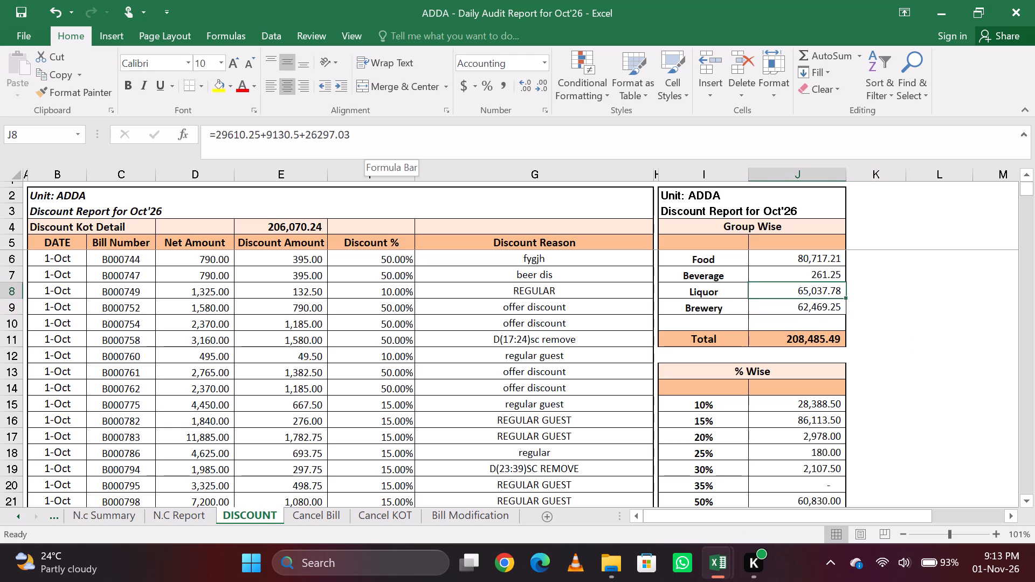
{"action": "key", "text": "Down"}
{"action": "key", "text": "Down"}
{"action": "key", "text": "Up"}
{"action": "key", "text": "Up"}
{"action": "key", "text": "Down"}
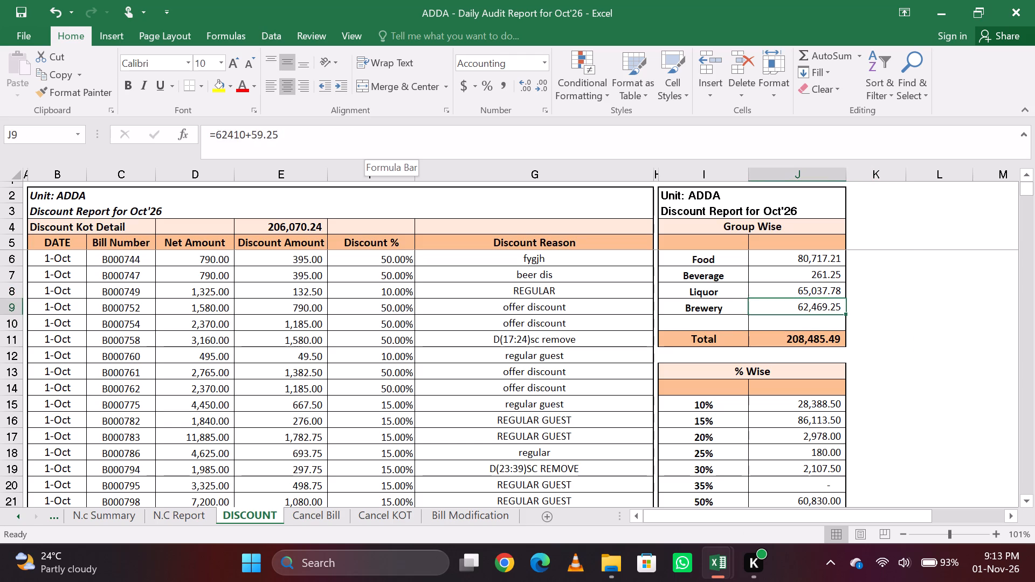
{"action": "key", "text": "Up"}
{"action": "key", "text": "Up"}
{"action": "key", "text": "Up"}
{"action": "key", "text": "Down"}
{"action": "key", "text": "Up"}
{"action": "key", "text": "Down"}
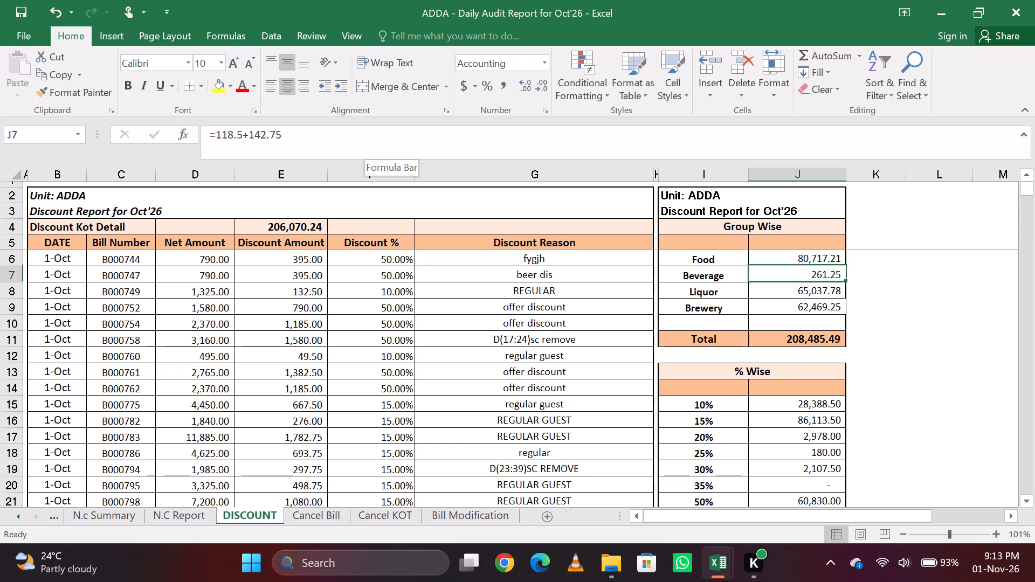
{"action": "key", "text": "Up"}
{"action": "key", "text": "Down"}
{"action": "key", "text": "Up"}
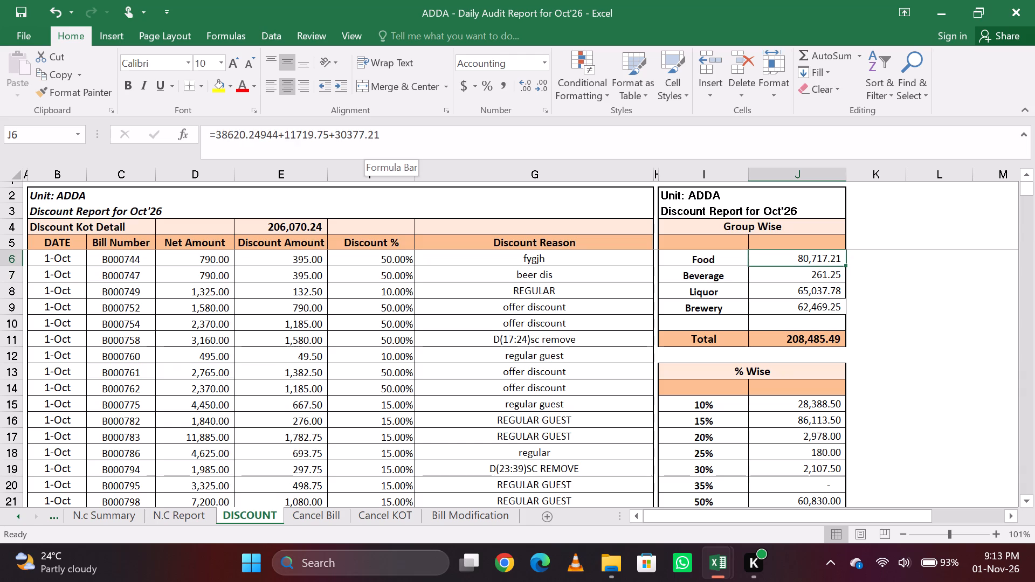
{"action": "key", "text": "Down"}
{"action": "key", "text": "Down"}
{"action": "key", "text": "Down"}
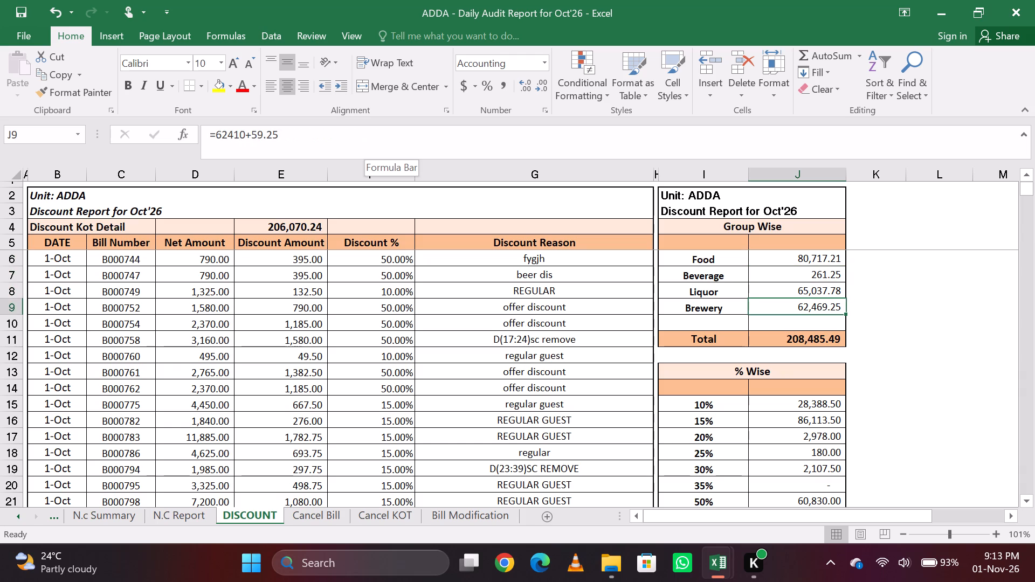
{"action": "key", "text": "Up"}
{"action": "key", "text": "Down"}
Check the discount group totals in column H of the 21-31 sales workbook, from the overall Total up to H342.
{"action": "key", "text": "alt+Tab"}
{"action": "key", "text": "Down"}
{"action": "key", "text": "Up"}
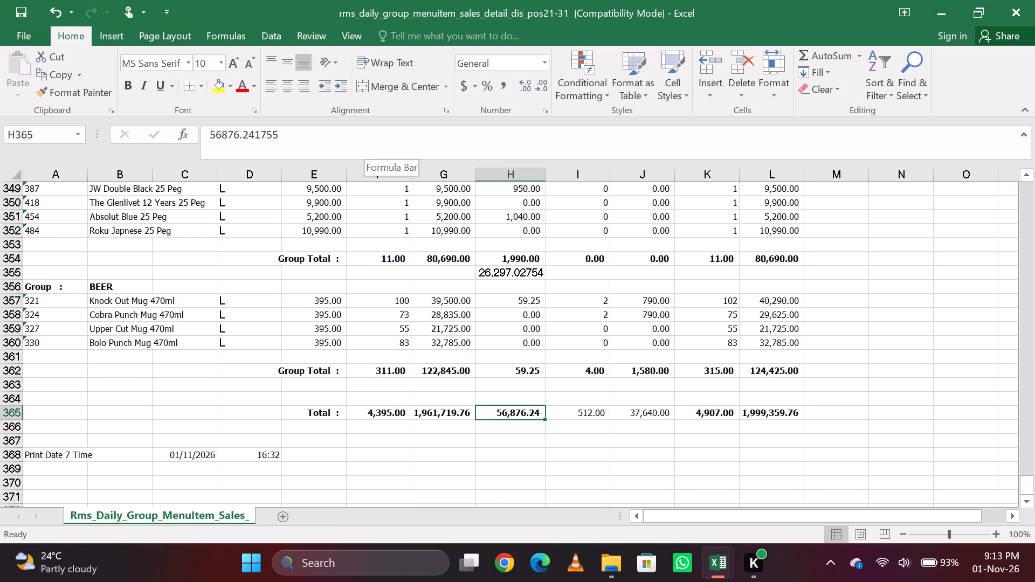
{"action": "key", "text": "ctrl+Up"}
{"action": "key", "text": "Up"}
{"action": "key", "text": "Up"}
{"action": "key", "text": "Up"}
{"action": "key", "text": "ctrl+Up"}
{"action": "key", "text": "ctrl+Up"}
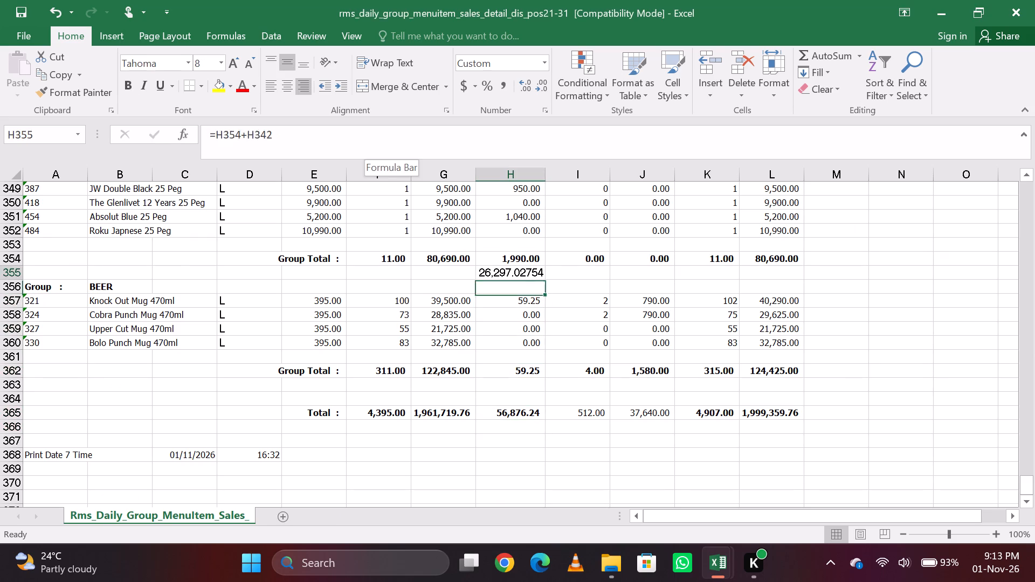
{"action": "key", "text": "ctrl+Up"}
{"action": "key", "text": "ctrl+Up"}
{"action": "key", "text": "ctrl+Up"}
{"action": "key", "text": "ctrl+Up"}
{"action": "key", "text": "Down"}
{"action": "key", "text": "Down"}
{"action": "key", "text": "Up"}
{"action": "key", "text": "Up"}
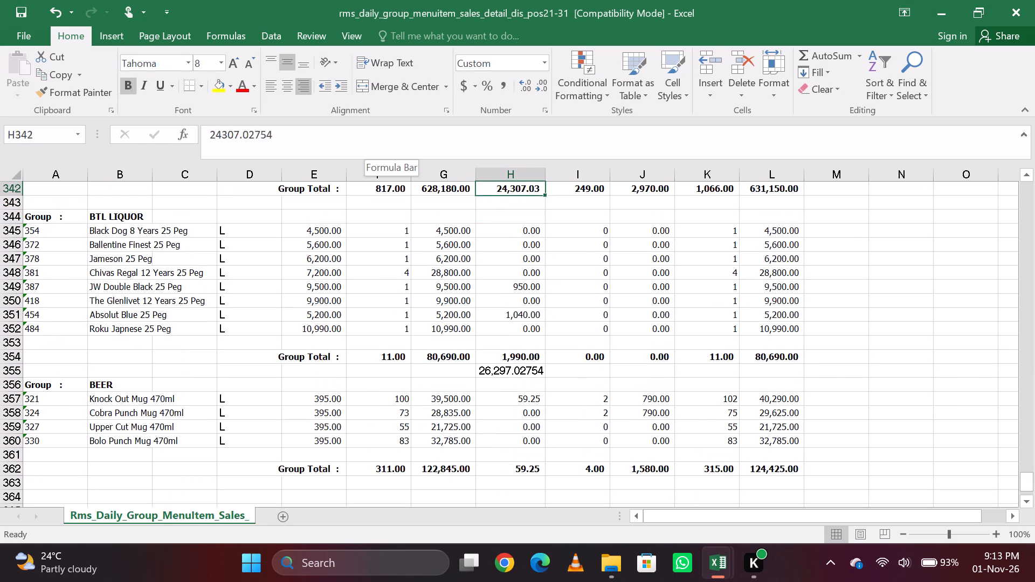
{"action": "key", "text": "Up"}
{"action": "key", "text": "Up"}
{"action": "key", "text": "Down"}
{"action": "key", "text": "Down"}
{"action": "key", "text": "ctrl+Up"}
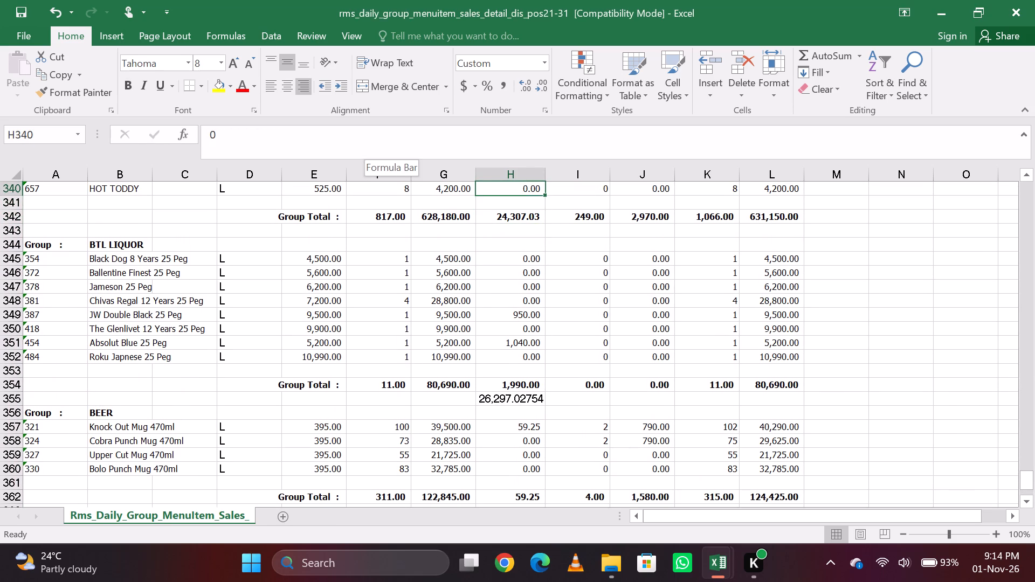
{"action": "key", "text": "Down"}
{"action": "key", "text": "Down"}
{"action": "key", "text": "Up"}
Examine the BTL LIQUOR and BEER item discounts in column H down to the overall Total row of the 21-31 sales workbook.
{"action": "key", "text": "Down"}
{"action": "key", "text": "Down"}
{"action": "key", "text": "Down"}
{"action": "key", "text": "Down"}
{"action": "key", "text": "Down"}
{"action": "key", "text": "Down"}
{"action": "key", "text": "Down"}
{"action": "key", "text": "Down"}
{"action": "key", "text": "Down"}
{"action": "key", "text": "Down"}
{"action": "key", "text": "Down"}
{"action": "key", "text": "Down"}
{"action": "key", "text": "Down"}
{"action": "key", "text": "Down"}
{"action": "key", "text": "Down"}
{"action": "key", "text": "Down"}
{"action": "key", "text": "Down"}
{"action": "key", "text": "Down"}
{"action": "key", "text": "Down"}
{"action": "key", "text": "Down"}
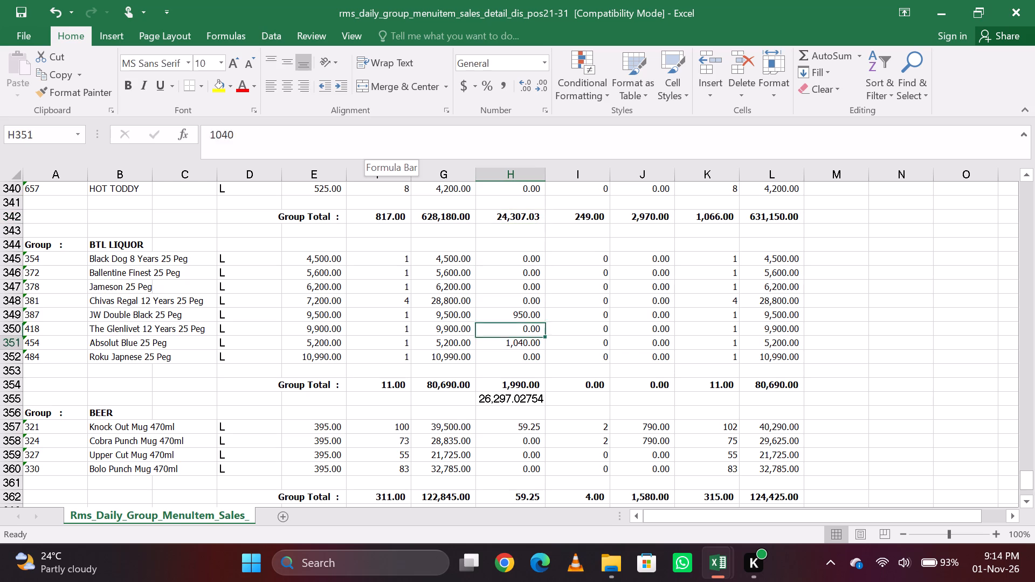
{"action": "key", "text": "Up"}
{"action": "key", "text": "Down"}
{"action": "key", "text": "Down"}
{"action": "key", "text": "Down"}
{"action": "key", "text": "Up"}
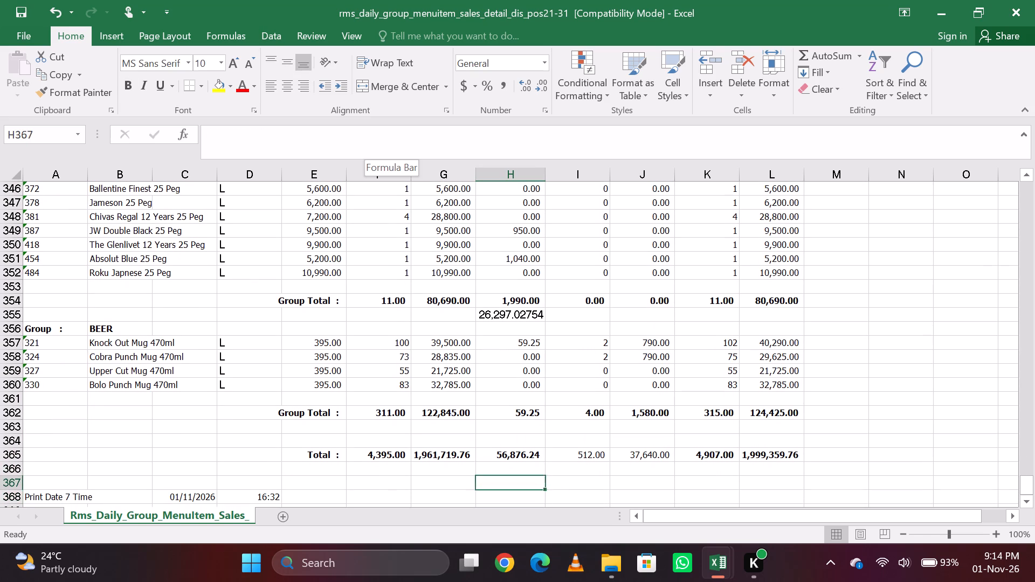
{"action": "key", "text": "Up"}
{"action": "key", "text": "Up"}
{"action": "key", "text": "Up"}
{"action": "key", "text": "Up"}
{"action": "key", "text": "Up"}
{"action": "key", "text": "Up"}
{"action": "key", "text": "Up"}
{"action": "key", "text": "Up"}
{"action": "key", "text": "Up"}
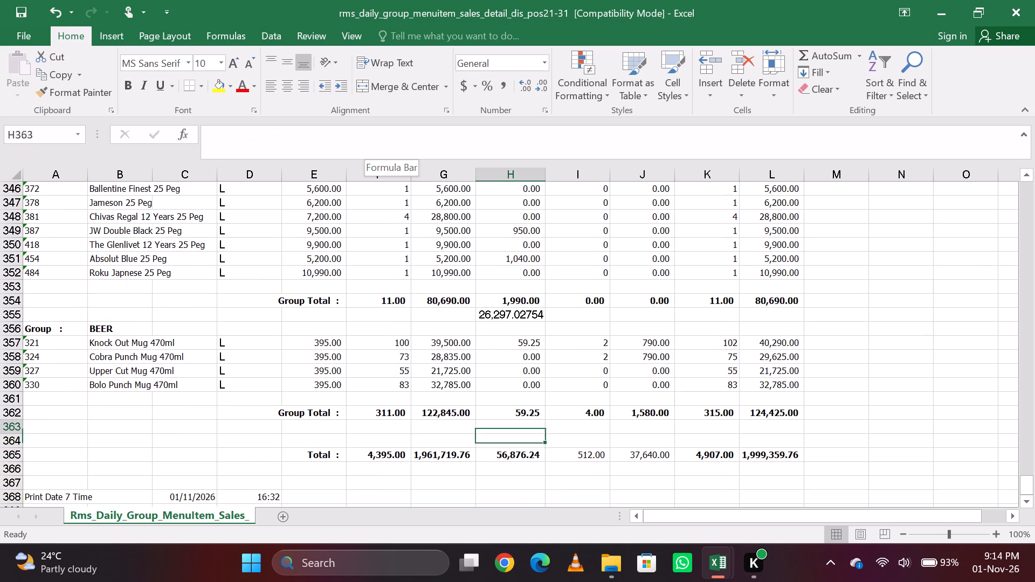
{"action": "key", "text": "Up"}
{"action": "key", "text": "Up"}
{"action": "key", "text": "Up"}
Return to the ADDA audit report and recheck the Food, Beverage, Liquor and Brewery formulas in J6:J9 on DISCOUNT.
{"action": "key", "text": "alt+Tab"}
{"action": "key", "text": "Down"}
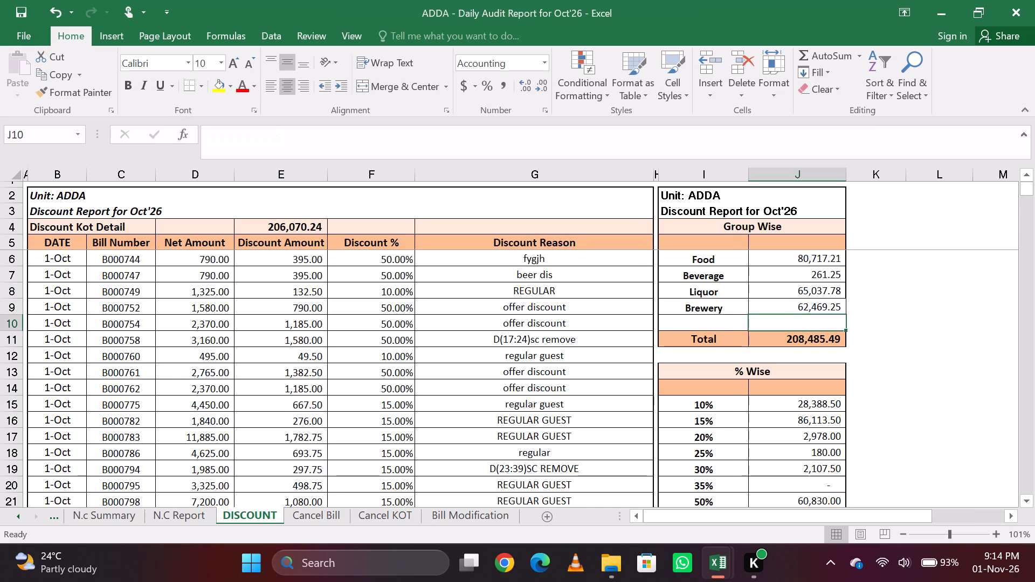
{"action": "key", "text": "Up"}
{"action": "key", "text": "Down"}
{"action": "key", "text": "Up"}
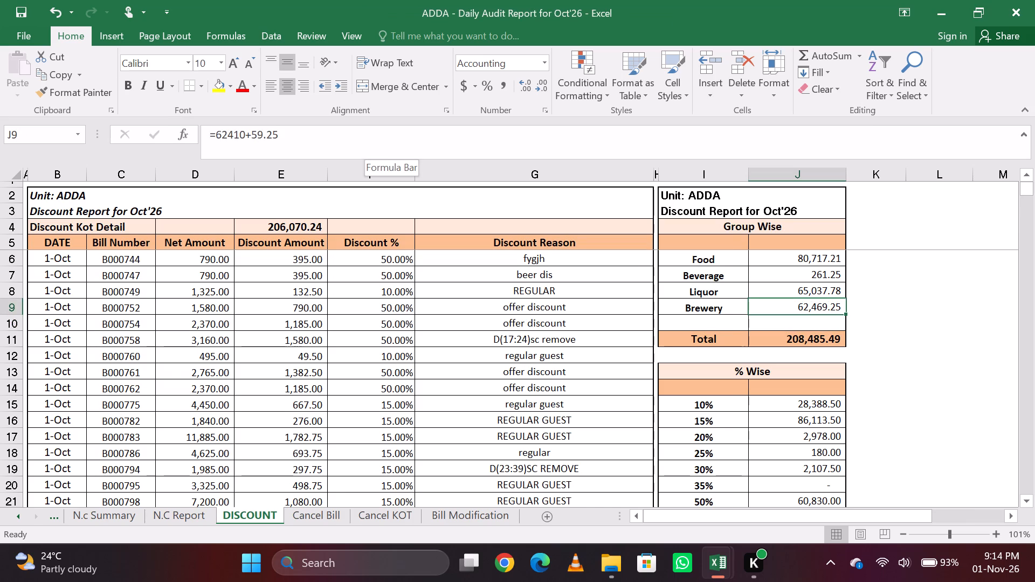
{"action": "key", "text": "Up"}
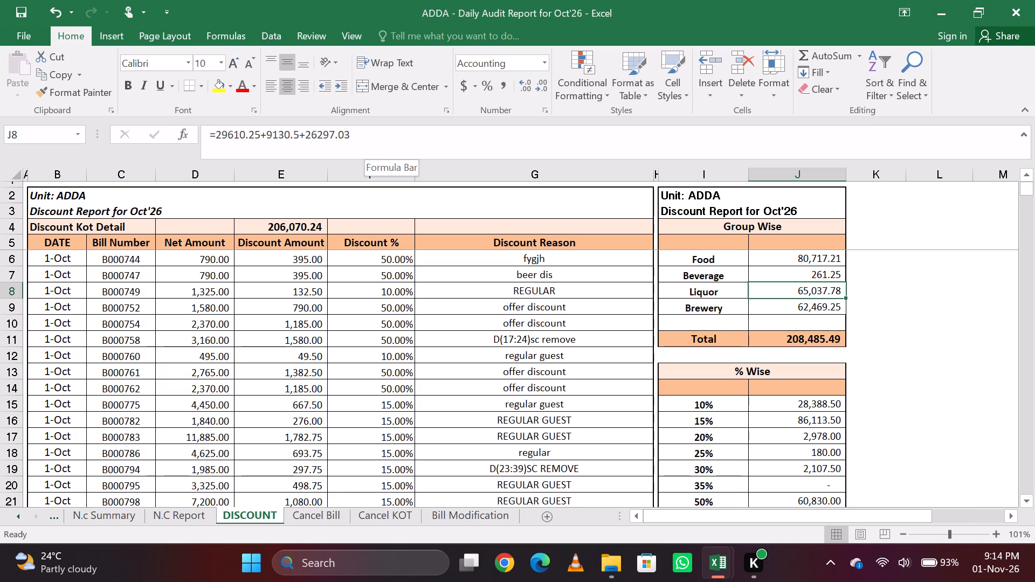
{"action": "key", "text": "Up"}
{"action": "key", "text": "Up"}
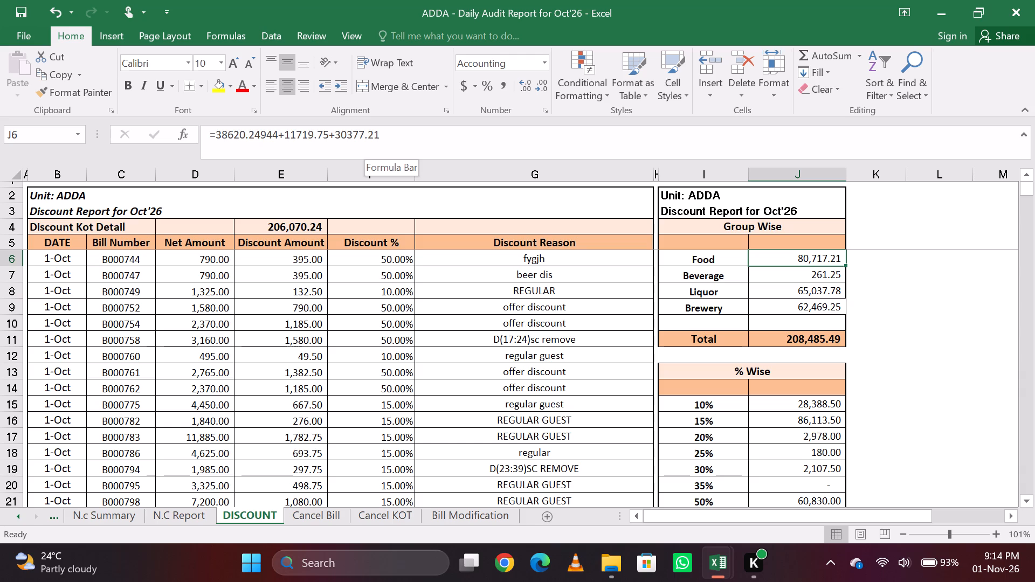
{"action": "key", "text": "Up"}
{"action": "key", "text": "Down"}
{"action": "key", "text": "Down"}
{"action": "key", "text": "Down"}
{"action": "key", "text": "Down"}
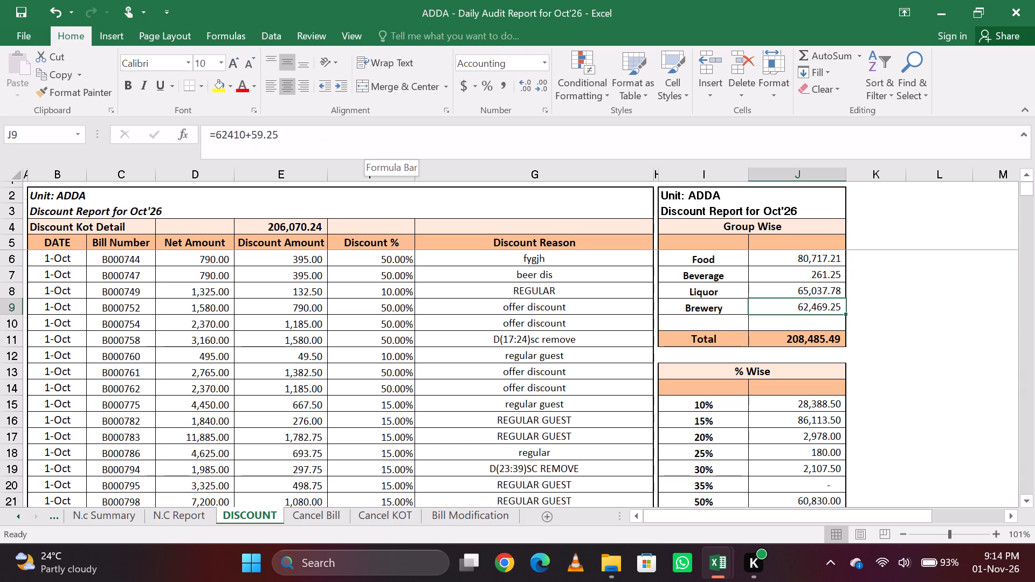
{"action": "key", "text": "Down"}
{"action": "key", "text": "Up"}
{"action": "key", "text": "Up"}
{"action": "key", "text": "Down"}
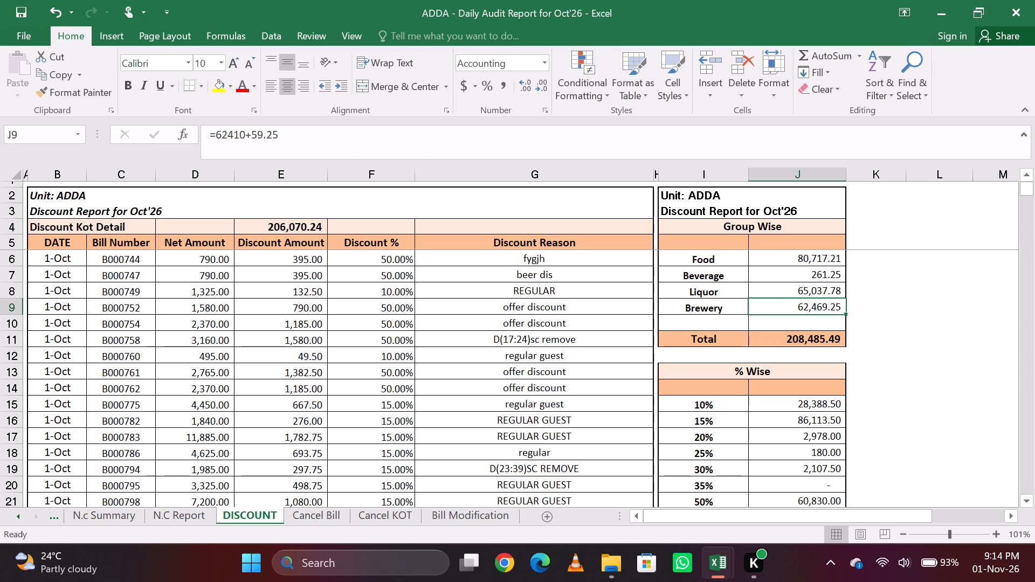
Examine the % Wise table and its Total in J23 on DISCOUNT against the Group Wise table above it.
{"action": "key", "text": "Left"}
{"action": "key", "text": "Right"}
{"action": "key", "text": "Down"}
{"action": "key", "text": "Down"}
{"action": "key", "text": "Down"}
{"action": "key", "text": "Down"}
{"action": "key", "text": "Down"}
{"action": "key", "text": "Down"}
{"action": "key", "text": "Down"}
{"action": "key", "text": "Down"}
{"action": "key", "text": "Down"}
{"action": "key", "text": "Down"}
{"action": "key", "text": "Down"}
{"action": "key", "text": "Down"}
{"action": "key", "text": "Down"}
{"action": "key", "text": "Down"}
{"action": "key", "text": "Down"}
{"action": "key", "text": "Up"}
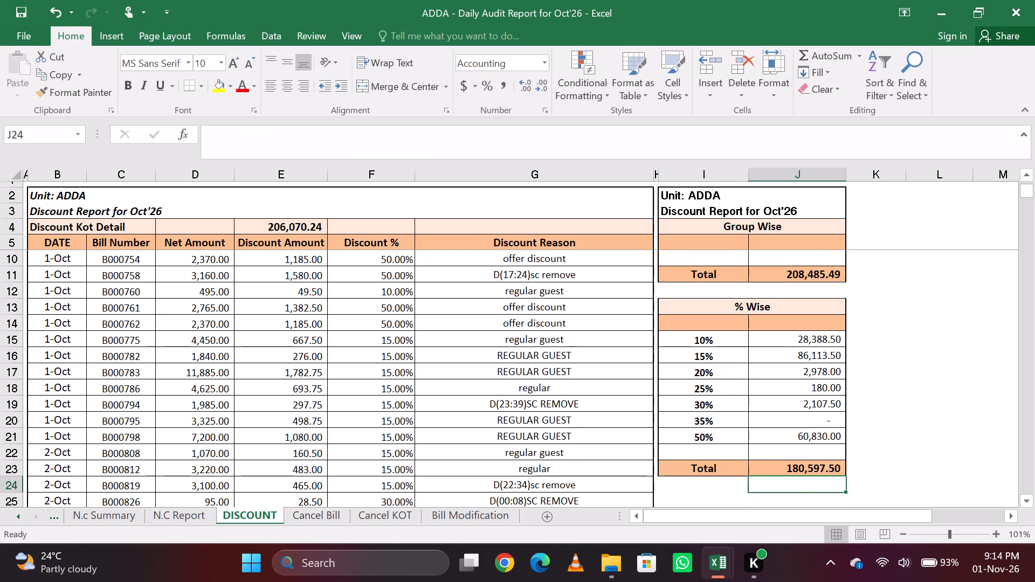
{"action": "key", "text": "Up"}
{"action": "key", "text": "Up"}
{"action": "key", "text": "Down"}
{"action": "key", "text": "Down"}
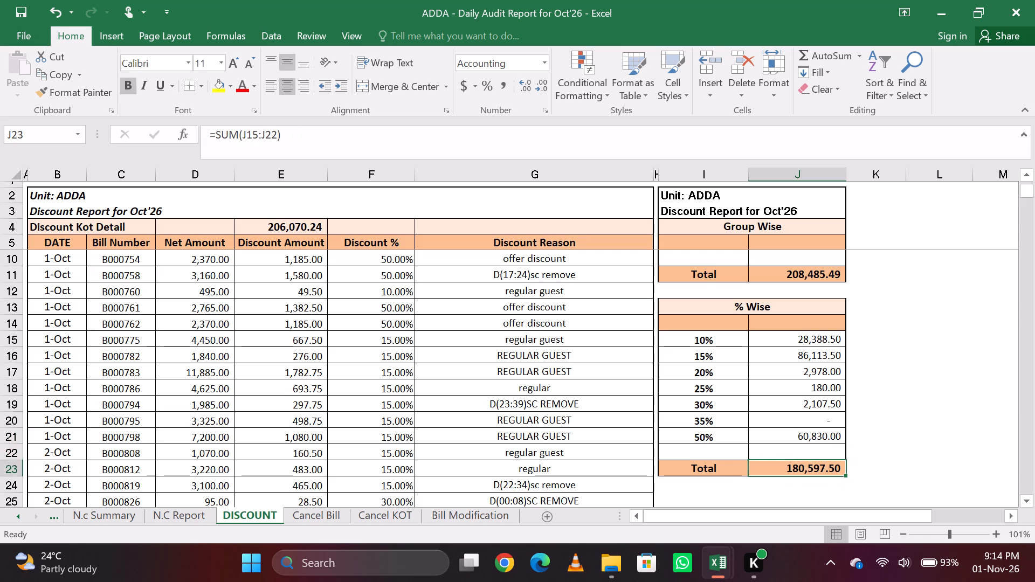
{"action": "key", "text": "Up"}
{"action": "key", "text": "Down"}
{"action": "key", "text": "Up"}
{"action": "key", "text": "Up"}
{"action": "key", "text": "Up"}
{"action": "key", "text": "Down"}
{"action": "key", "text": "Down"}
{"action": "key", "text": "Down"}
{"action": "key", "text": "Up"}
{"action": "key", "text": "Up"}
{"action": "key", "text": "Up"}
{"action": "key", "text": "Up"}
{"action": "key", "text": "Up"}
{"action": "key", "text": "Up"}
{"action": "key", "text": "Up"}
{"action": "key", "text": "Up"}
{"action": "key", "text": "Up"}
{"action": "key", "text": "Up"}
{"action": "key", "text": "Up"}
{"action": "key", "text": "Up"}
{"action": "key", "text": "Up"}
{"action": "key", "text": "Up"}
{"action": "key", "text": "Up"}
{"action": "key", "text": "Up"}
{"action": "key", "text": "Up"}
{"action": "key", "text": "Up"}
{"action": "key", "text": "Up"}
{"action": "key", "text": "Up"}
{"action": "key", "text": "Up"}
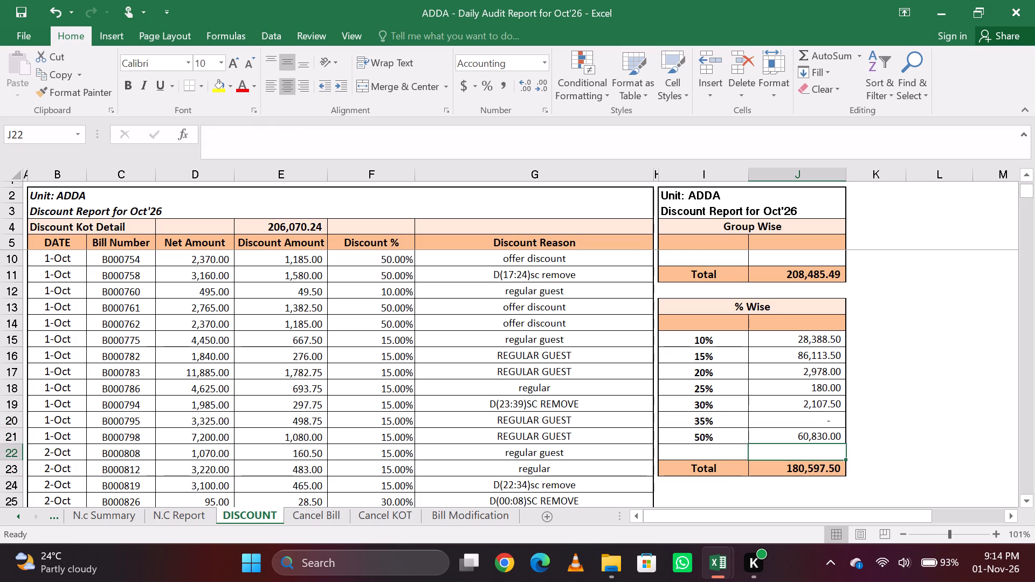
{"action": "key", "text": "Down"}
{"action": "key", "text": "Down"}
{"action": "key", "text": "Down"}
{"action": "key", "text": "Down"}
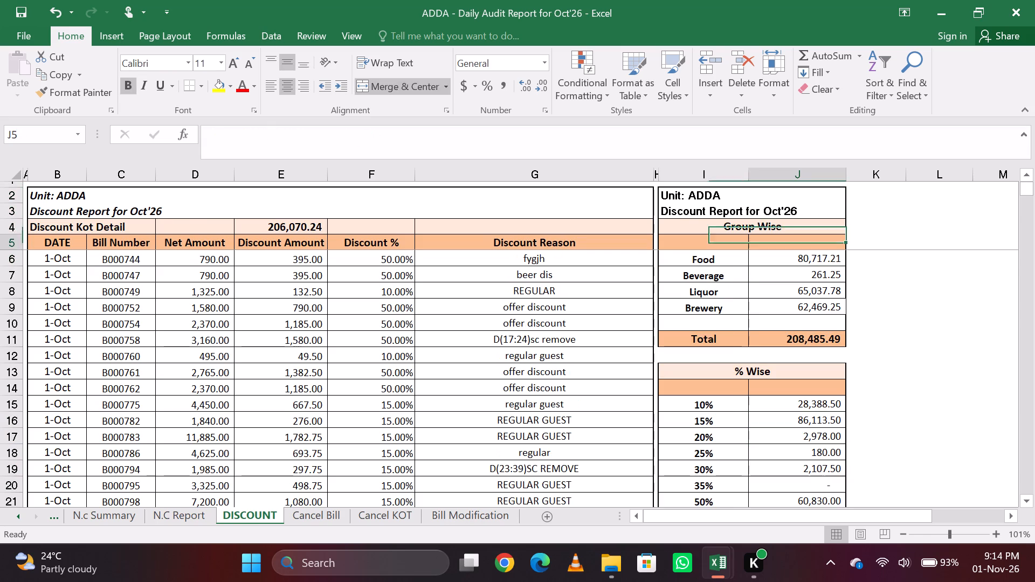
Examine the last 31-Oct entries on N.C Report across their item, total, type, comment and remark columns.
{"action": "key", "text": "ctrl+Page_Up"}
{"action": "key", "text": "Up"}
{"action": "key", "text": "Down"}
{"action": "key", "text": "Right"}
{"action": "key", "text": "Down"}
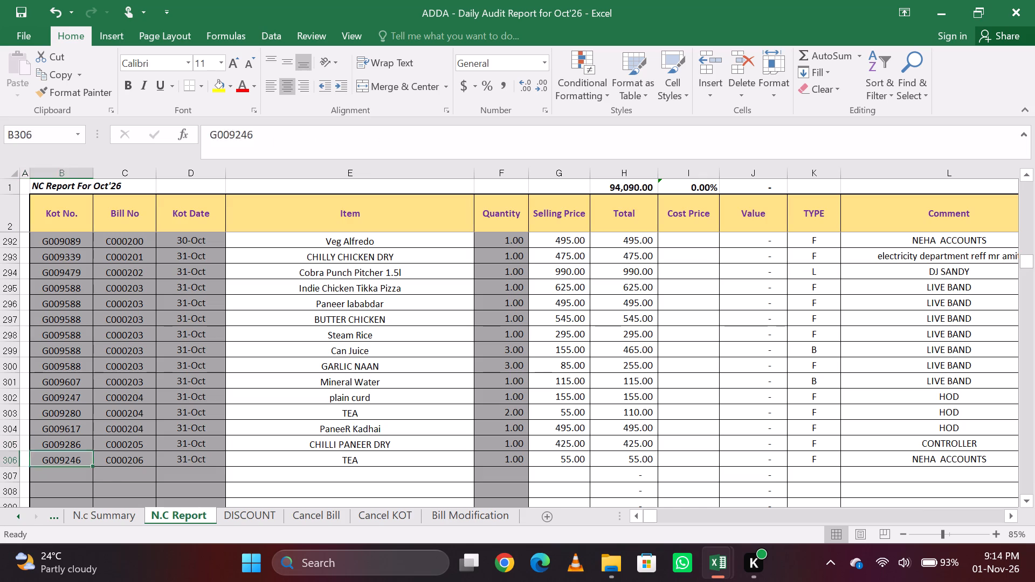
{"action": "key", "text": "Right"}
{"action": "key", "text": "Right"}
{"action": "key", "text": "Right"}
{"action": "key", "text": "Right"}
{"action": "key", "text": "Right"}
{"action": "key", "text": "Right"}
{"action": "key", "text": "Right"}
{"action": "key", "text": "Right"}
{"action": "key", "text": "Right"}
{"action": "key", "text": "Right"}
{"action": "key", "text": "Right"}
{"action": "key", "text": "Right"}
{"action": "key", "text": "Right"}
{"action": "key", "text": "Right"}
{"action": "key", "text": "Right"}
{"action": "key", "text": "Right"}
{"action": "key", "text": "Right"}
{"action": "key", "text": "Left"}
{"action": "key", "text": "Left"}
{"action": "key", "text": "Left"}
{"action": "key", "text": "Left"}
{"action": "key", "text": "Left"}
{"action": "key", "text": "Left"}
{"action": "key", "text": "Left"}
{"action": "key", "text": "Left"}
{"action": "key", "text": "Left"}
{"action": "key", "text": "Left"}
{"action": "key", "text": "Left"}
{"action": "key", "text": "Left"}
{"action": "key", "text": "Left"}
{"action": "key", "text": "Left"}
{"action": "key", "text": "Left"}
{"action": "key", "text": "Left"}
{"action": "key", "text": "Left"}
{"action": "key", "text": "Left"}
{"action": "key", "text": "Left"}
{"action": "key", "text": "Left"}
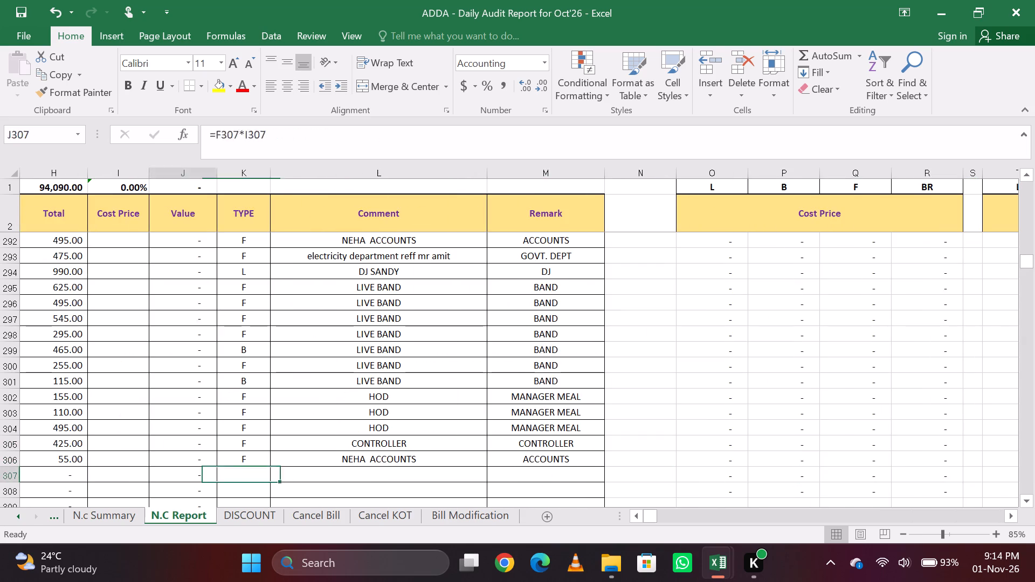
{"action": "key", "text": "Right"}
{"action": "key", "text": "Right"}
{"action": "key", "text": "Right"}
{"action": "key", "text": "Up"}
{"action": "key", "text": "Right"}
{"action": "key", "text": "Right"}
{"action": "key", "text": "Right"}
{"action": "key", "text": "Right"}
{"action": "key", "text": "Right"}
{"action": "key", "text": "Right"}
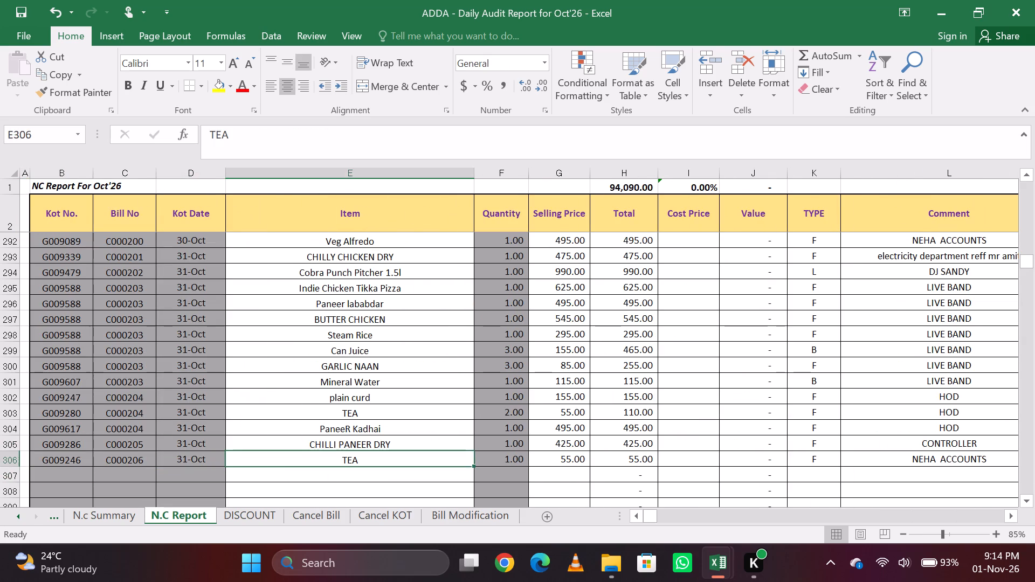
{"action": "key", "text": "Up"}
{"action": "key", "text": "Right"}
{"action": "key", "text": "Up"}
{"action": "key", "text": "Right"}
{"action": "key", "text": "Up"}
Return to DISCOUNT and recheck the Group Wise formulas for Liquor, Brewery and the Total in J8:J11.
{"action": "key", "text": "ctrl+Page_Down"}
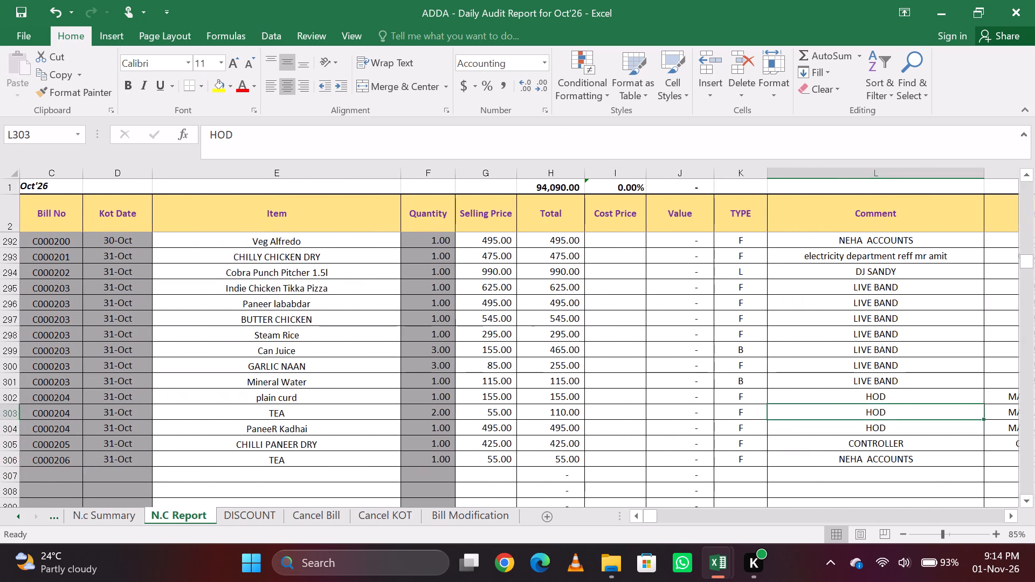
{"action": "key", "text": "Up"}
{"action": "key", "text": "Down"}
{"action": "key", "text": "Down"}
{"action": "key", "text": "Down"}
{"action": "key", "text": "Down"}
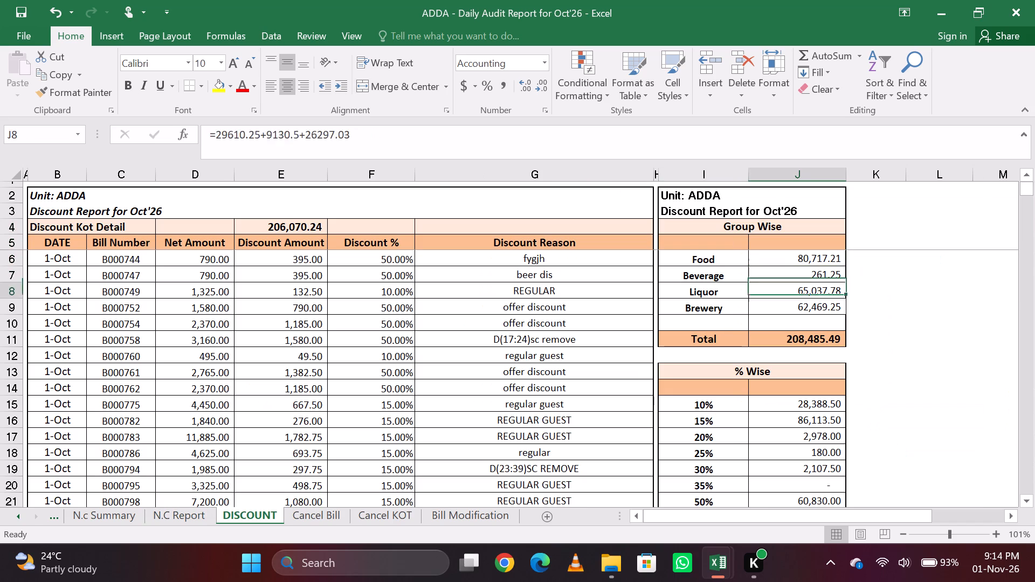
{"action": "key", "text": "Down"}
{"action": "key", "text": "Down"}
{"action": "key", "text": "Down"}
{"action": "key", "text": "Up"}
{"action": "key", "text": "Down"}
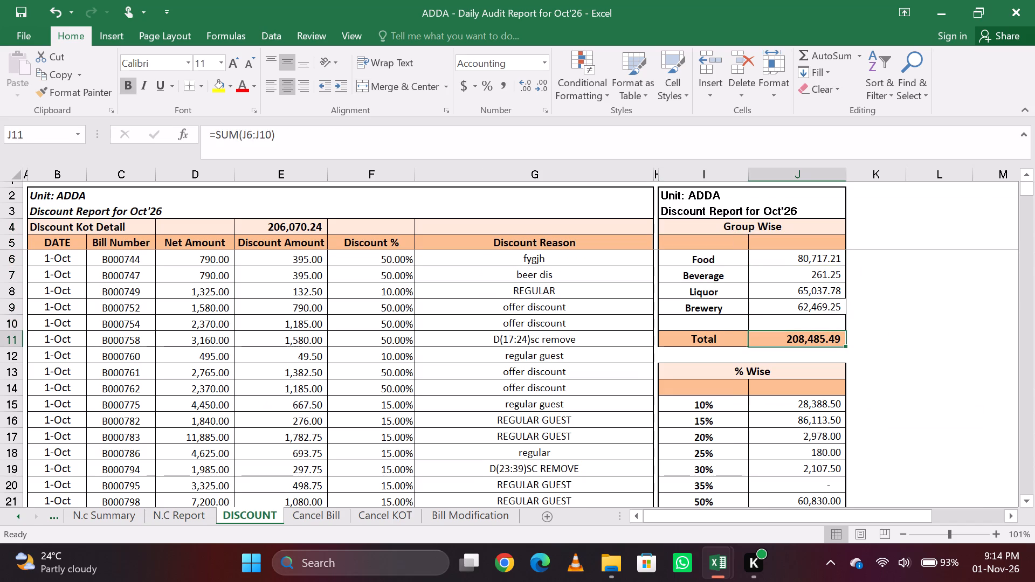
{"action": "key", "text": "Up"}
{"action": "key", "text": "Down"}
{"action": "key", "text": "Up"}
{"action": "key", "text": "Up"}
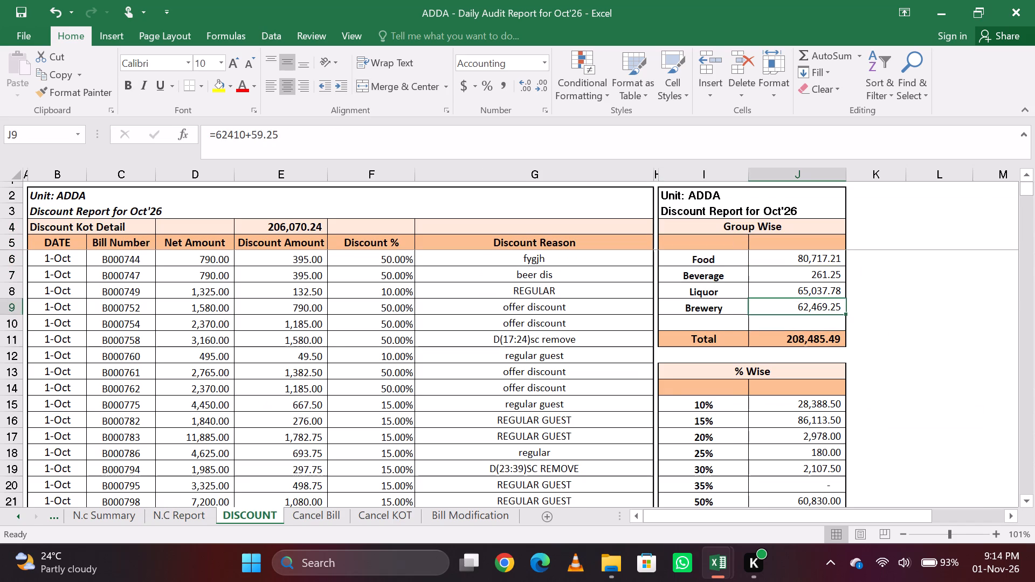
Switch to the 21-31 sales workbook and check the BEER group discount total in H362.
{"action": "key", "text": "alt+Tab"}
{"action": "key", "text": "Down"}
{"action": "key", "text": "Down"}
{"action": "key", "text": "Down"}
{"action": "key", "text": "Down"}
{"action": "key", "text": "Down"}
{"action": "key", "text": "Down"}
{"action": "key", "text": "Down"}
{"action": "key", "text": "Down"}
{"action": "key", "text": "Up"}
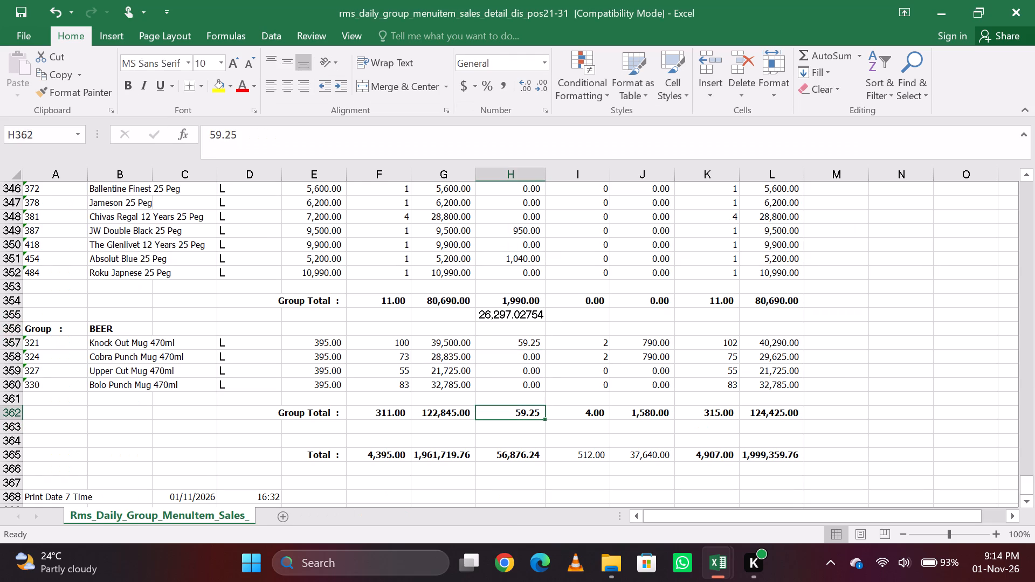
Clear the helper sum formula in H355, just below the BTL LIQUOR group discount total.
{"action": "key", "text": "Up"}
{"action": "key", "text": "Up"}
{"action": "key", "text": "Up"}
{"action": "key", "text": "Up"}
{"action": "key", "text": "Up"}
{"action": "key", "text": "Up"}
{"action": "key", "text": "Up"}
{"action": "key", "text": "Up"}
{"action": "key", "text": "Down"}
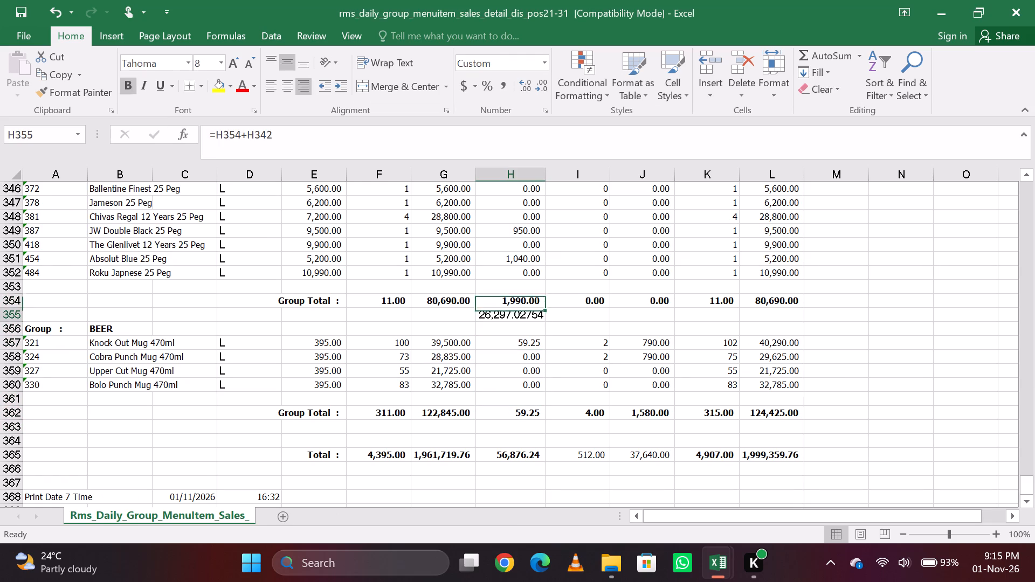
{"action": "key", "text": "BackSpace"}
{"action": "key", "text": "Up"}
{"action": "key", "text": "Up"}
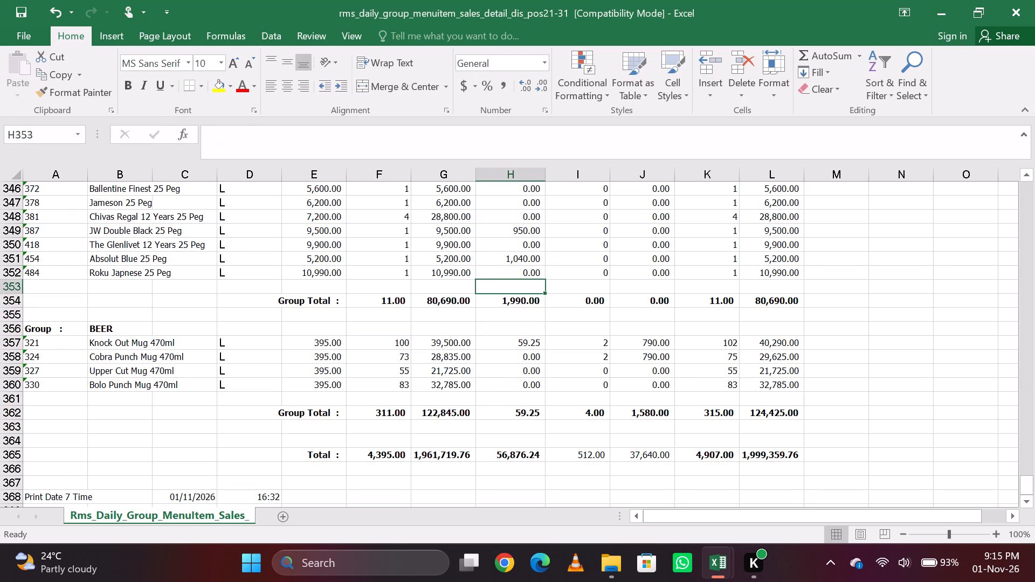
Examine the item discounts in column H from BTL LIQUOR up through the LIQUOR group to the last beverage items.
{"action": "key", "text": "Up"}
{"action": "key", "text": "Up"}
{"action": "key", "text": "Up"}
{"action": "key", "text": "Up"}
{"action": "key", "text": "Up"}
{"action": "key", "text": "Up"}
{"action": "key", "text": "Up"}
{"action": "key", "text": "Up"}
{"action": "key", "text": "Up"}
{"action": "key", "text": "Up"}
{"action": "key", "text": "Up"}
{"action": "key", "text": "Up"}
{"action": "key", "text": "Up"}
{"action": "key", "text": "Up"}
{"action": "key", "text": "Up"}
{"action": "key", "text": "Up"}
{"action": "key", "text": "Up"}
{"action": "key", "text": "Up"}
{"action": "key", "text": "Up"}
{"action": "key", "text": "Up"}
{"action": "key", "text": "Up"}
{"action": "key", "text": "Up"}
{"action": "key", "text": "Up"}
{"action": "key", "text": "Up"}
{"action": "key", "text": "Up"}
{"action": "key", "text": "Up"}
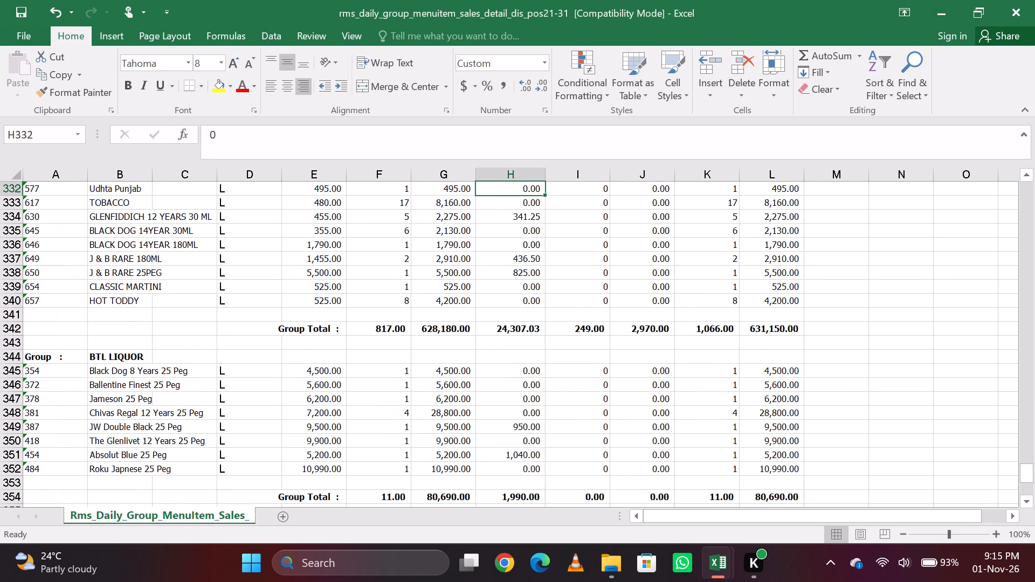
{"action": "key", "text": "Up"}
{"action": "key", "text": "Up"}
{"action": "key", "text": "Up"}
{"action": "key", "text": "Up"}
{"action": "key", "text": "Up"}
{"action": "key", "text": "Up"}
{"action": "key", "text": "Up"}
{"action": "key", "text": "Up"}
{"action": "key", "text": "Up"}
{"action": "key", "text": "Up"}
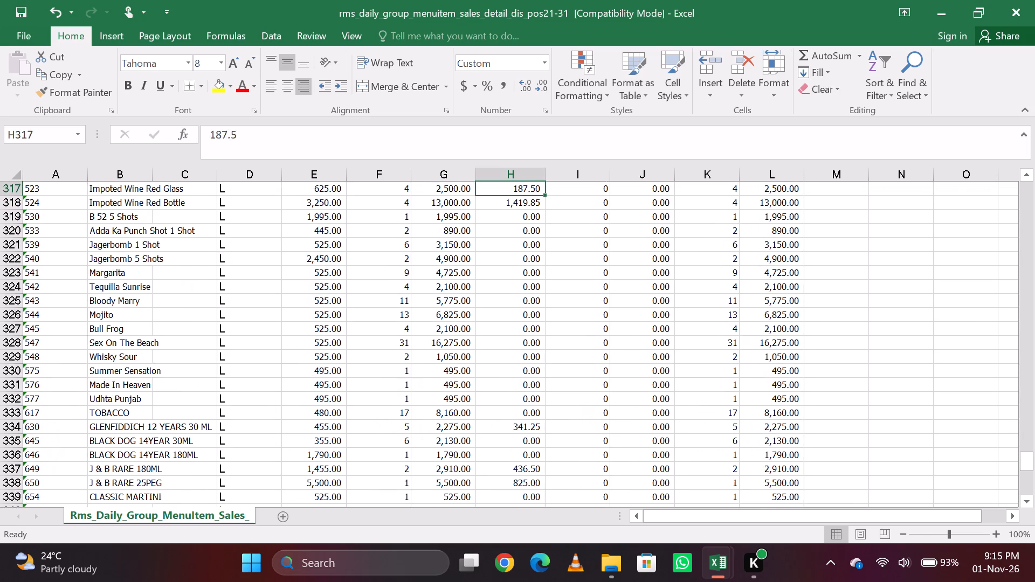
{"action": "key", "text": "Up"}
{"action": "key", "text": "Up"}
{"action": "key", "text": "Up"}
{"action": "key", "text": "Up"}
{"action": "key", "text": "Up"}
{"action": "key", "text": "Up"}
{"action": "key", "text": "Up"}
{"action": "key", "text": "Up"}
{"action": "key", "text": "Up"}
{"action": "key", "text": "Up"}
{"action": "key", "text": "Up"}
{"action": "key", "text": "Up"}
{"action": "key", "text": "Up"}
{"action": "key", "text": "Up"}
{"action": "key", "text": "Up"}
{"action": "key", "text": "Up"}
{"action": "key", "text": "Up"}
{"action": "key", "text": "Up"}
{"action": "key", "text": "Up"}
{"action": "key", "text": "Up"}
{"action": "key", "text": "Up"}
{"action": "key", "text": "Up"}
{"action": "key", "text": "Up"}
{"action": "key", "text": "Up"}
{"action": "key", "text": "Up"}
{"action": "key", "text": "Up"}
{"action": "key", "text": "Up"}
{"action": "key", "text": "Up"}
{"action": "key", "text": "Up"}
{"action": "key", "text": "Up"}
{"action": "key", "text": "Up"}
{"action": "key", "text": "Up"}
{"action": "key", "text": "Up"}
{"action": "key", "text": "Up"}
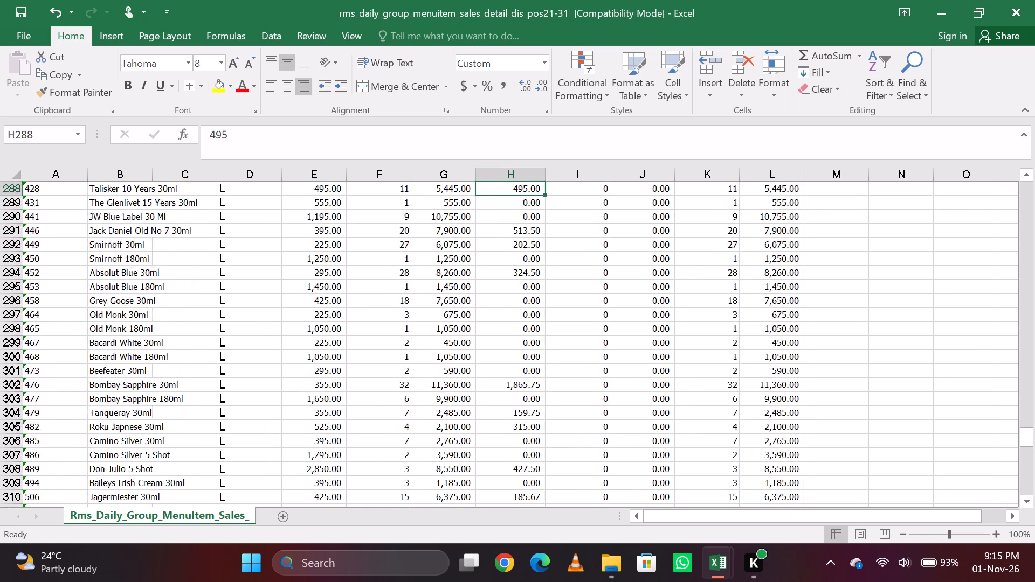
{"action": "key", "text": "Up"}
{"action": "key", "text": "Up"}
{"action": "key", "text": "Up"}
{"action": "key", "text": "Up"}
{"action": "key", "text": "Up"}
{"action": "key", "text": "Up"}
{"action": "key", "text": "Up"}
{"action": "key", "text": "Up"}
{"action": "key", "text": "Up"}
{"action": "key", "text": "Up"}
{"action": "key", "text": "Up"}
{"action": "key", "text": "Up"}
{"action": "key", "text": "Up"}
{"action": "key", "text": "Up"}
{"action": "key", "text": "Up"}
{"action": "key", "text": "Up"}
{"action": "key", "text": "Up"}
{"action": "key", "text": "Up"}
{"action": "key", "text": "Up"}
{"action": "key", "text": "Up"}
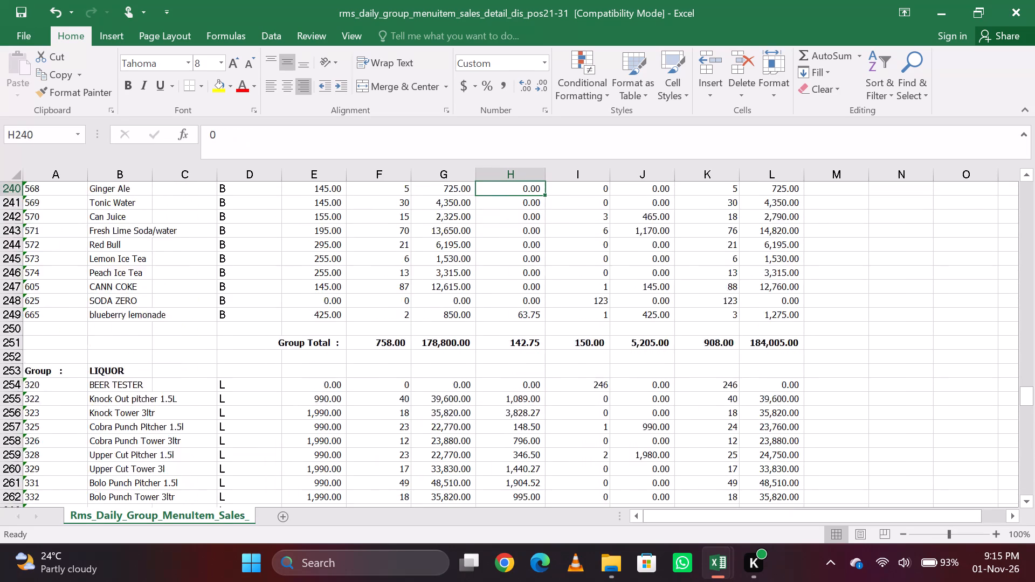
Check the beverage group discount total in H251, just above the LIQUOR group.
{"action": "key", "text": "Down"}
{"action": "key", "text": "Down"}
{"action": "key", "text": "Down"}
{"action": "key", "text": "Down"}
{"action": "key", "text": "Down"}
{"action": "key", "text": "Down"}
{"action": "key", "text": "Down"}
{"action": "key", "text": "Down"}
{"action": "key", "text": "Down"}
{"action": "key", "text": "Down"}
{"action": "key", "text": "Down"}
{"action": "key", "text": "Down"}
{"action": "key", "text": "Down"}
{"action": "key", "text": "Up"}
{"action": "key", "text": "Down"}
{"action": "key", "text": "Up"}
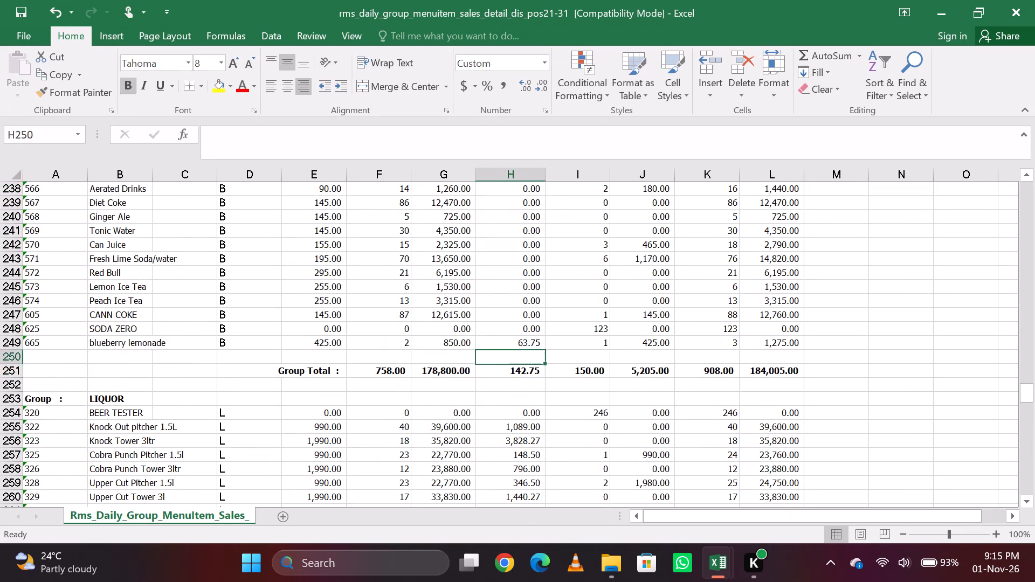
{"action": "key", "text": "Down"}
Examine the individual beverage item discounts in column H above the beverage group total.
{"action": "key", "text": "Up"}
{"action": "key", "text": "Up"}
{"action": "key", "text": "Up"}
{"action": "key", "text": "Up"}
{"action": "key", "text": "Up"}
{"action": "key", "text": "Up"}
{"action": "key", "text": "Up"}
{"action": "key", "text": "Up"}
{"action": "key", "text": "Up"}
{"action": "key", "text": "Up"}
{"action": "key", "text": "Up"}
{"action": "key", "text": "Up"}
{"action": "key", "text": "Up"}
{"action": "key", "text": "Up"}
{"action": "key", "text": "Up"}
{"action": "key", "text": "Up"}
{"action": "key", "text": "Up"}
{"action": "key", "text": "Up"}
{"action": "key", "text": "Up"}
{"action": "key", "text": "Up"}
{"action": "key", "text": "Up"}
{"action": "key", "text": "Up"}
{"action": "key", "text": "Up"}
{"action": "key", "text": "Up"}
{"action": "key", "text": "Up"}
{"action": "key", "text": "Up"}
{"action": "key", "text": "Up"}
{"action": "key", "text": "Up"}
{"action": "key", "text": "Up"}
{"action": "key", "text": "Up"}
{"action": "key", "text": "Up"}
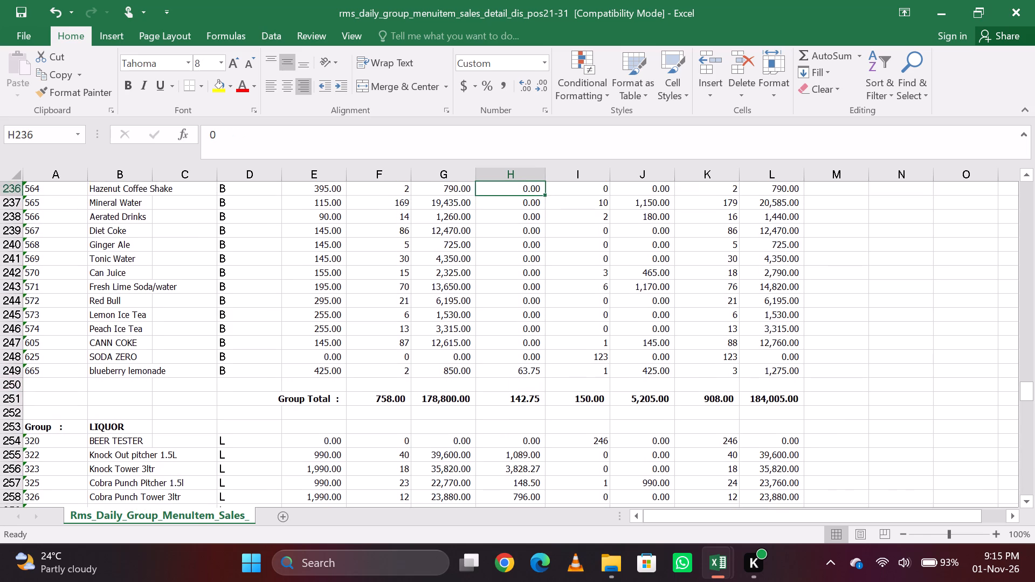
Switch to the ADDA Daily Audit Report and recheck the Group Wise Beverage formula in J7 on DISCOUNT.
{"action": "key", "text": "alt+Tab"}
{"action": "key", "text": "Up"}
{"action": "key", "text": "Up"}
{"action": "key", "text": "alt+Tab"}
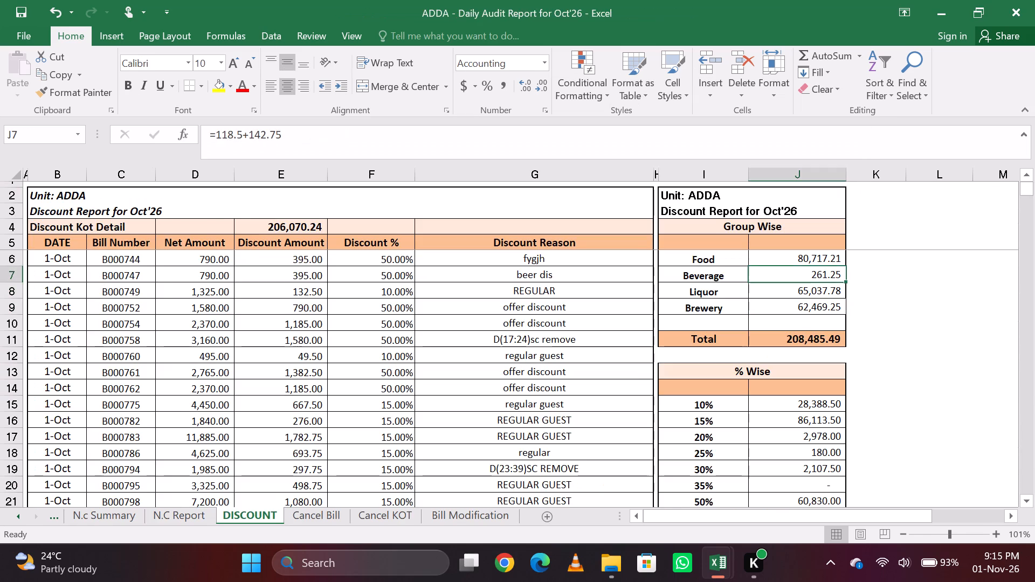
In the 21–31 October menu item sales detail, check the FOOD group's discount total in H220.
{"action": "key", "text": "Up"}
{"action": "key", "text": "Up"}
{"action": "key", "text": "Up"}
{"action": "key", "text": "Up"}
{"action": "key", "text": "Up"}
{"action": "key", "text": "Up"}
{"action": "key", "text": "Up"}
{"action": "key", "text": "Up"}
{"action": "key", "text": "Up"}
{"action": "key", "text": "Up"}
{"action": "key", "text": "Up"}
{"action": "key", "text": "Up"}
{"action": "key", "text": "Down"}
{"action": "key", "text": "Down"}
{"action": "key", "text": "Down"}
{"action": "key", "text": "Down"}
{"action": "key", "text": "Down"}
{"action": "key", "text": "Down"}
{"action": "key", "text": "Down"}
{"action": "key", "text": "Down"}
{"action": "key", "text": "Down"}
{"action": "key", "text": "Down"}
{"action": "key", "text": "Down"}
{"action": "key", "text": "Down"}
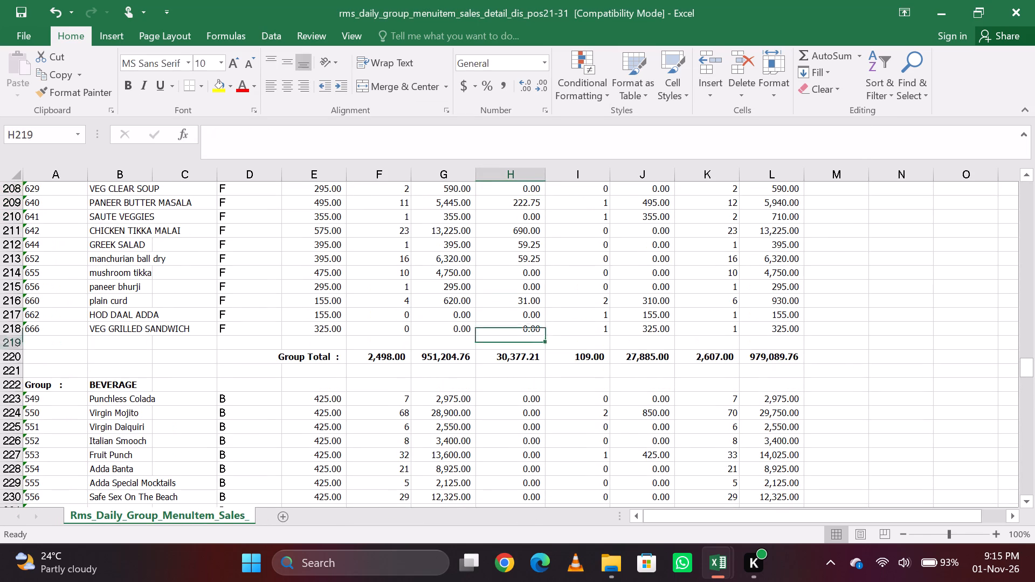
Switch to the ADDA Daily Audit Report and check the Group Wise Food formula in J6 on DISCOUNT.
{"action": "key", "text": "alt+Tab"}
{"action": "key", "text": "Up"}
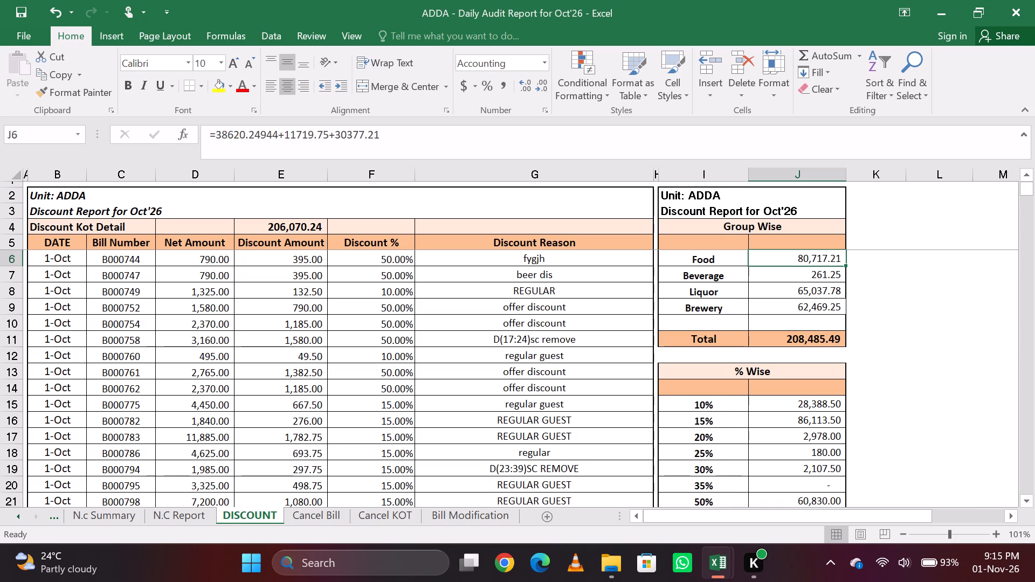
Return to the 21–31 October sales detail and examine the food item discounts in column H up to the report heading.
{"action": "key", "text": "alt+Tab"}
{"action": "key", "text": "Up"}
{"action": "key", "text": "Up"}
{"action": "key", "text": "Up"}
{"action": "key", "text": "Up"}
{"action": "key", "text": "Up"}
{"action": "key", "text": "Up"}
{"action": "key", "text": "Up"}
{"action": "key", "text": "Up"}
{"action": "key", "text": "Up"}
{"action": "key", "text": "Up"}
{"action": "key", "text": "Up"}
{"action": "key", "text": "Up"}
{"action": "key", "text": "Up"}
{"action": "key", "text": "Up"}
{"action": "key", "text": "Up"}
{"action": "key", "text": "Up"}
{"action": "key", "text": "Up"}
{"action": "key", "text": "Up"}
{"action": "key", "text": "Up"}
{"action": "key", "text": "Up"}
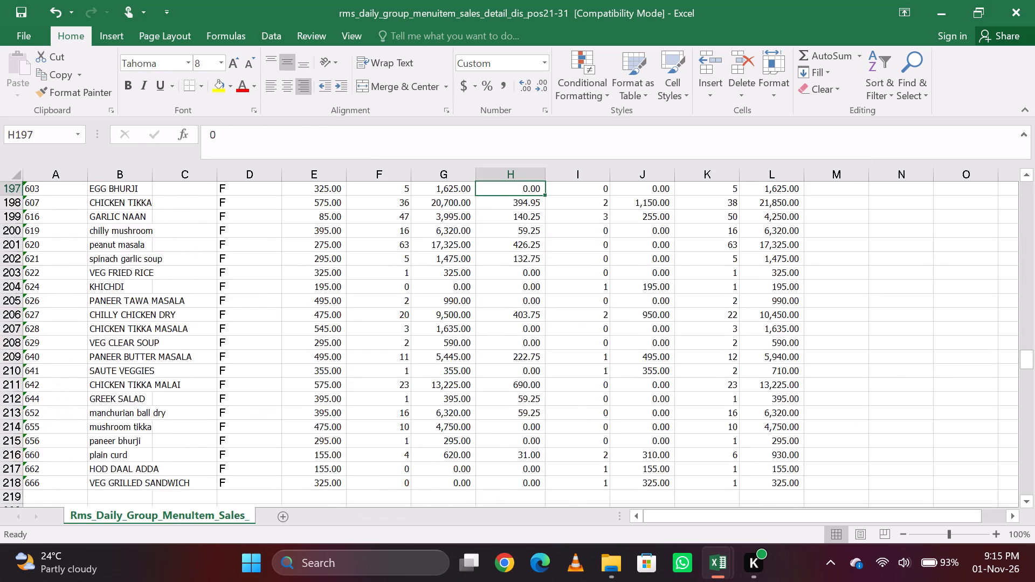
{"action": "key", "text": "alt+Tab"}
{"action": "key", "text": "alt+Tab"}
{"action": "key", "text": "Up"}
{"action": "key", "text": "Up"}
{"action": "key", "text": "Up"}
{"action": "key", "text": "Up"}
{"action": "key", "text": "Up"}
{"action": "key", "text": "Up"}
{"action": "key", "text": "Up"}
{"action": "key", "text": "Up"}
{"action": "key", "text": "Up"}
{"action": "key", "text": "Up"}
{"action": "key", "text": "Up"}
{"action": "key", "text": "Up"}
{"action": "key", "text": "Up"}
{"action": "key", "text": "Up"}
{"action": "key", "text": "Up"}
{"action": "key", "text": "Up"}
{"action": "key", "text": "Up"}
{"action": "key", "text": "Up"}
{"action": "key", "text": "Up"}
{"action": "key", "text": "Up"}
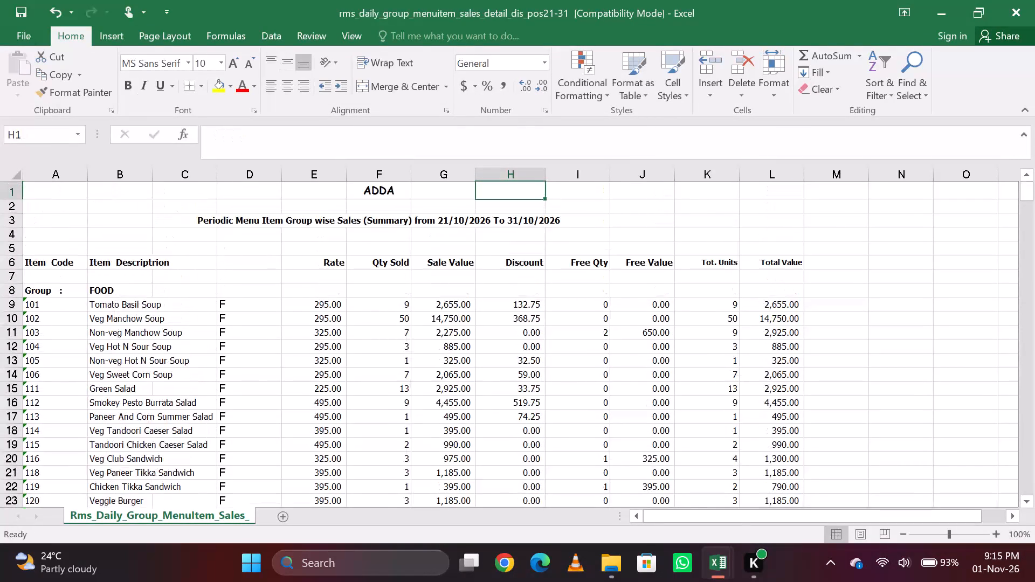
Review the FOOD group's discounts in column H from the report heading down to the food group total.
{"action": "key", "text": "Page_Down"}
{"action": "key", "text": "Page_Down"}
{"action": "key", "text": "Page_Down"}
{"action": "key", "text": "Page_Down"}
{"action": "key", "text": "Page_Down"}
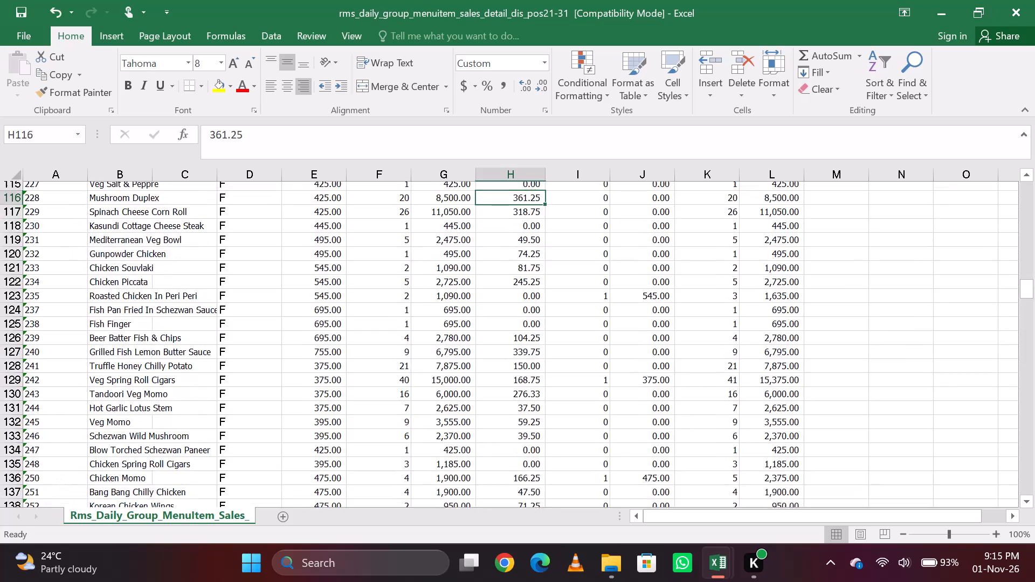
{"action": "key", "text": "Page_Down"}
{"action": "key", "text": "Page_Down"}
{"action": "key", "text": "Page_Down"}
{"action": "key", "text": "Page_Down"}
{"action": "key", "text": "Page_Down"}
{"action": "key", "text": "Page_Up"}
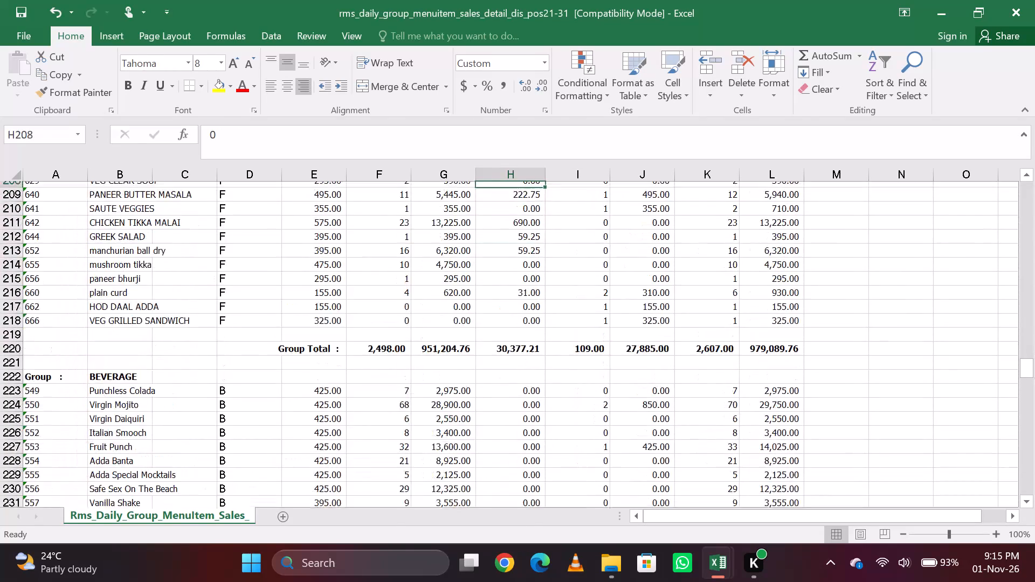
Examine the BEVERAGE item discounts in column H down to the beverage group total.
{"action": "key", "text": "Down"}
{"action": "key", "text": "Down"}
{"action": "key", "text": "Down"}
{"action": "key", "text": "Down"}
{"action": "key", "text": "Down"}
{"action": "key", "text": "Down"}
{"action": "key", "text": "Down"}
{"action": "key", "text": "Down"}
{"action": "key", "text": "Down"}
{"action": "key", "text": "Down"}
{"action": "key", "text": "Down"}
{"action": "key", "text": "Down"}
{"action": "key", "text": "Down"}
{"action": "key", "text": "Down"}
{"action": "key", "text": "Down"}
{"action": "key", "text": "Down"}
{"action": "key", "text": "Down"}
{"action": "key", "text": "Down"}
{"action": "key", "text": "Down"}
{"action": "key", "text": "Down"}
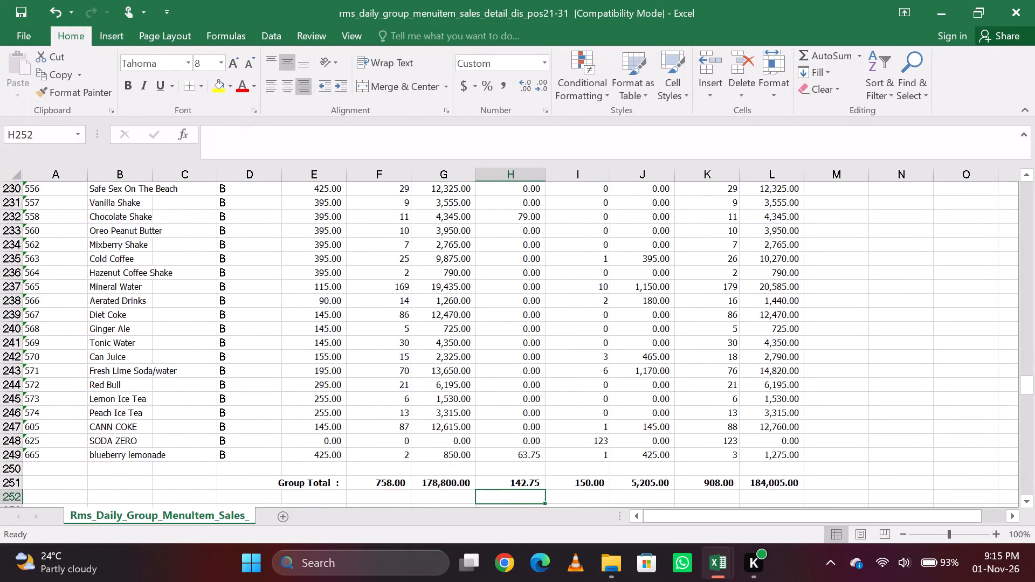
Examine the LIQUOR and BTL LIQUOR item discounts and group totals in column H, down to the first BEER items.
{"action": "key", "text": "Down"}
{"action": "key", "text": "Down"}
{"action": "key", "text": "Down"}
{"action": "key", "text": "Down"}
{"action": "key", "text": "Down"}
{"action": "key", "text": "Down"}
{"action": "key", "text": "Down"}
{"action": "key", "text": "Down"}
{"action": "key", "text": "Down"}
{"action": "key", "text": "Down"}
{"action": "key", "text": "Down"}
{"action": "key", "text": "Down"}
{"action": "key", "text": "Down"}
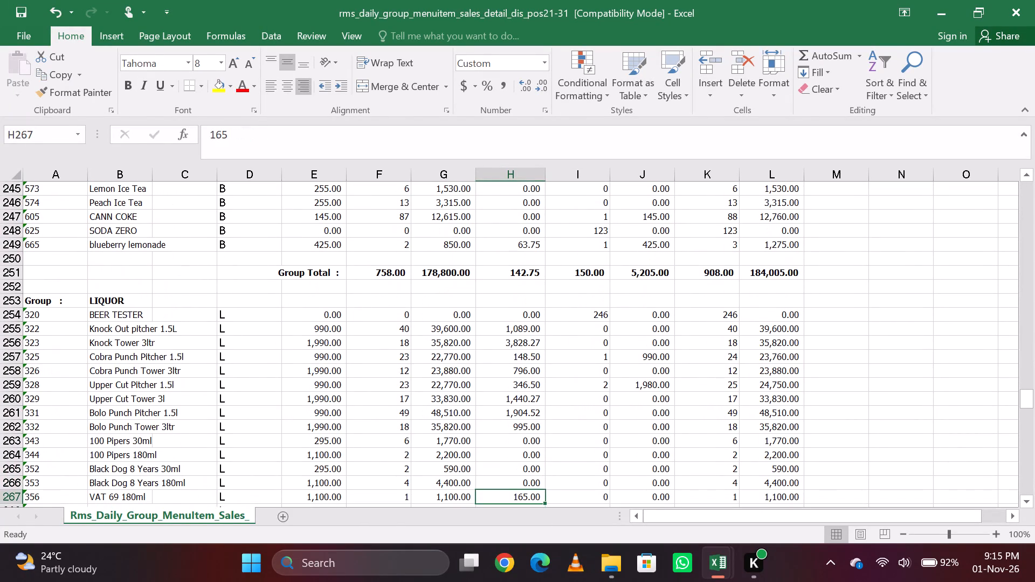
{"action": "key", "text": "Down"}
{"action": "key", "text": "Down"}
{"action": "key", "text": "Down"}
{"action": "key", "text": "Down"}
{"action": "key", "text": "Down"}
{"action": "key", "text": "Down"}
{"action": "key", "text": "Down"}
{"action": "key", "text": "Down"}
{"action": "key", "text": "Down"}
{"action": "key", "text": "Down"}
{"action": "key", "text": "Down"}
{"action": "key", "text": "Down"}
{"action": "key", "text": "Down"}
{"action": "key", "text": "Down"}
{"action": "key", "text": "Down"}
{"action": "key", "text": "Down"}
{"action": "key", "text": "Down"}
{"action": "key", "text": "Down"}
{"action": "key", "text": "Down"}
{"action": "key", "text": "Down"}
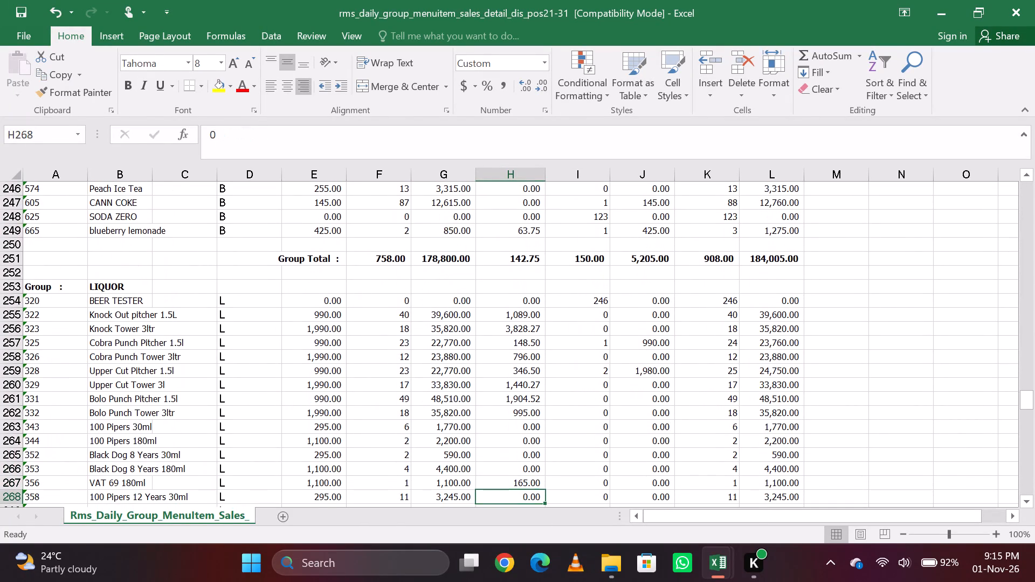
{"action": "key", "text": "Down"}
{"action": "key", "text": "Down"}
{"action": "key", "text": "Down"}
{"action": "key", "text": "Down"}
{"action": "key", "text": "Down"}
{"action": "key", "text": "Down"}
{"action": "key", "text": "Down"}
{"action": "key", "text": "Down"}
{"action": "key", "text": "Down"}
{"action": "key", "text": "Down"}
{"action": "key", "text": "Down"}
{"action": "key", "text": "Down"}
{"action": "key", "text": "Down"}
{"action": "key", "text": "Down"}
{"action": "key", "text": "Down"}
{"action": "key", "text": "Down"}
{"action": "key", "text": "Down"}
{"action": "key", "text": "Down"}
{"action": "key", "text": "Down"}
{"action": "key", "text": "Down"}
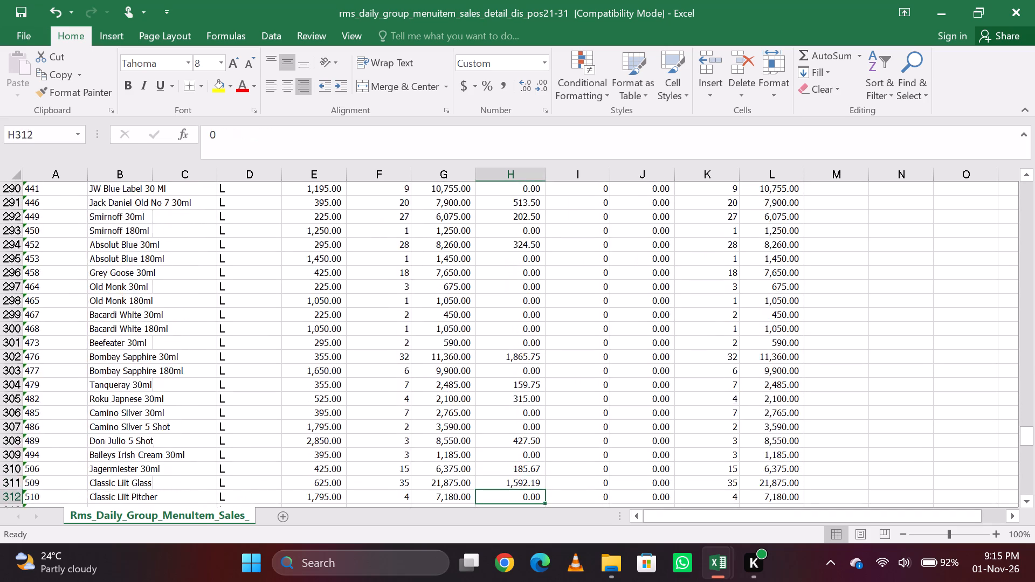
{"action": "key", "text": "Down"}
{"action": "key", "text": "Down"}
{"action": "key", "text": "Down"}
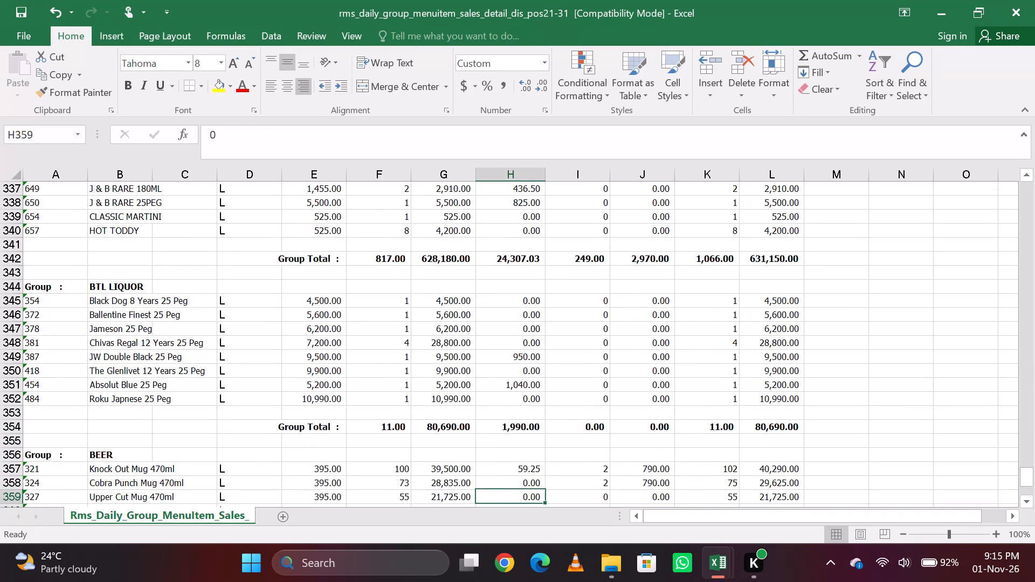
Switch to the ADDA Daily Audit Report and recheck the Group Wise Food formula in J6 on DISCOUNT.
{"action": "key", "text": "alt+Tab"}
{"action": "key", "text": "Up"}
{"action": "key", "text": "Down"}
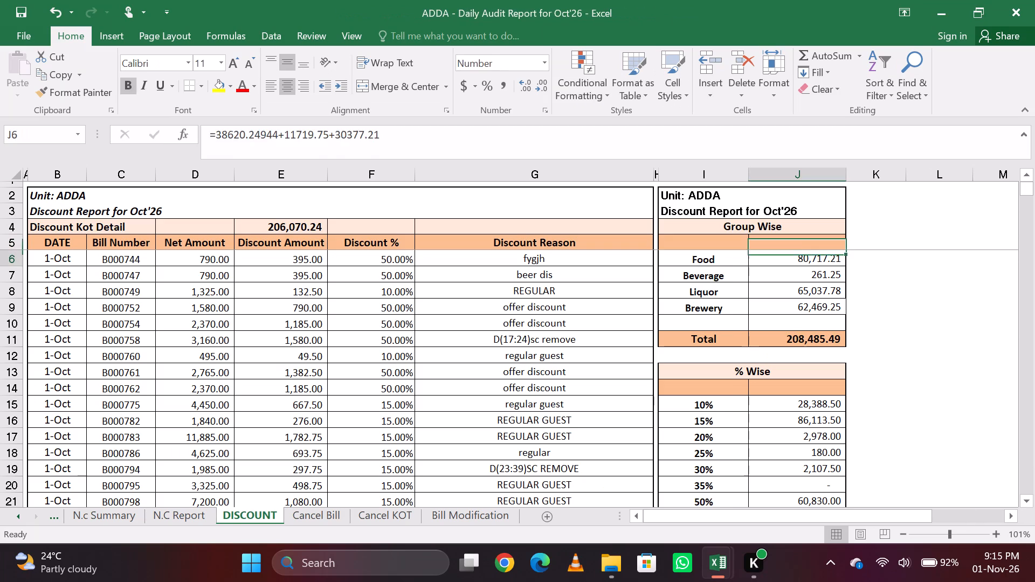
Compare the Group Wise Food formula in J6 on DISCOUNT with the discount column of the 21–31 group menu item sales workbook.
{"action": "key", "text": "Down"}
{"action": "key", "text": "Up"}
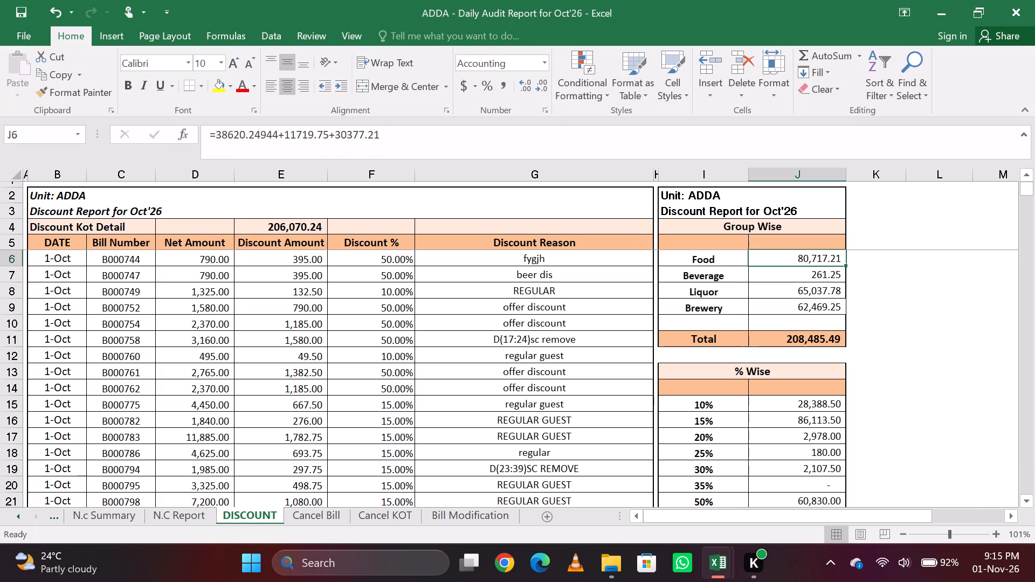
{"action": "key", "text": "alt+Tab"}
{"action": "key", "text": "Up"}
{"action": "key", "text": "Up"}
{"action": "key", "text": "Up"}
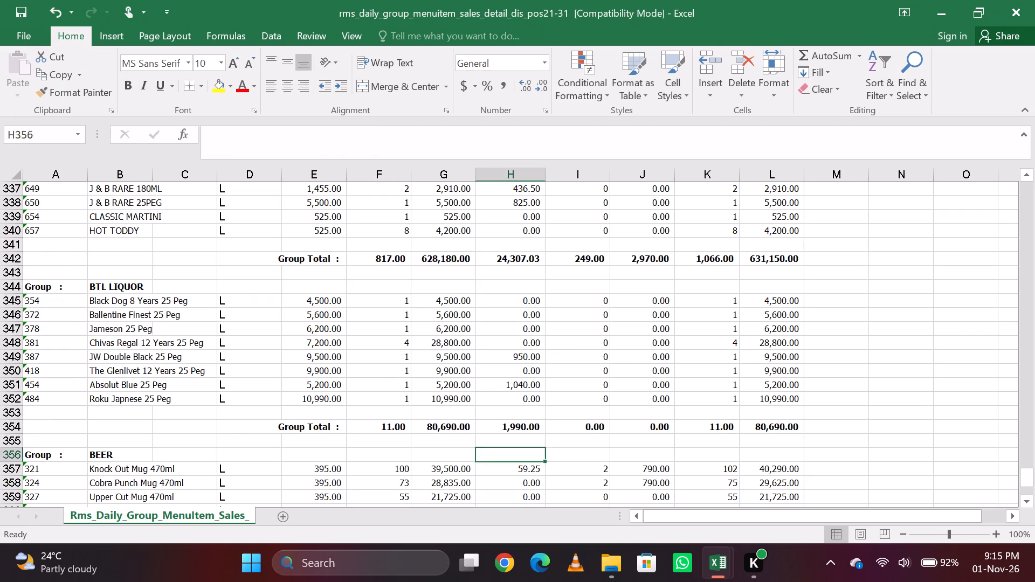
{"action": "key", "text": "Up"}
{"action": "key", "text": "Up"}
{"action": "key", "text": "alt+Tab"}
{"action": "key", "text": "Down"}
{"action": "key", "text": "Up"}
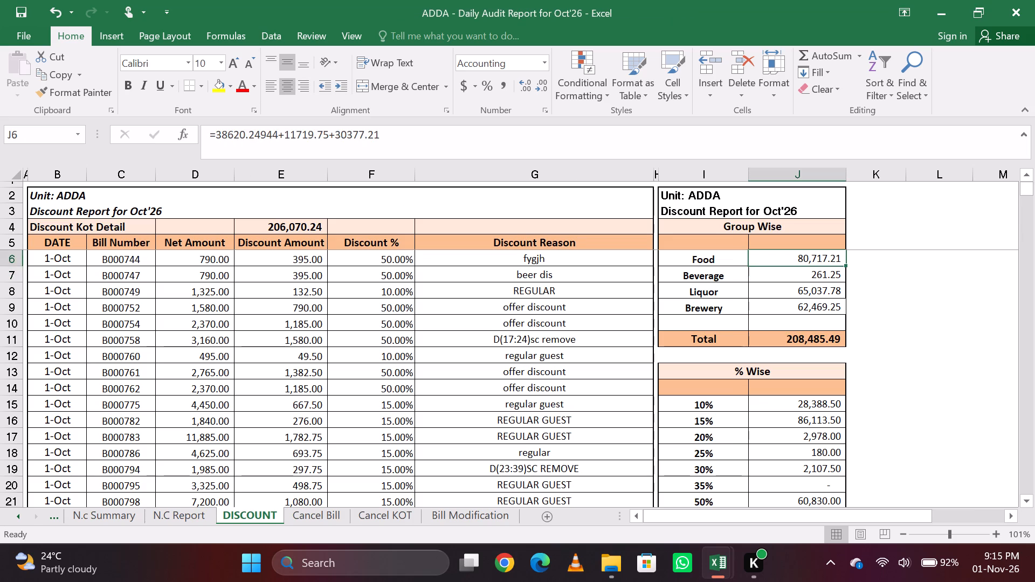
In the group menu item sales workbook, add the LIQUOR and BTL LIQUOR discount group totals in H343 with =H354+H342.
{"action": "key", "text": "alt+Tab"}
{"action": "key", "text": "Up"}
{"action": "key", "text": "Up"}
{"action": "key", "text": "Up"}
{"action": "key", "text": "Up"}
{"action": "key", "text": "Up"}
{"action": "key", "text": "Up"}
{"action": "key", "text": "Up"}
{"action": "key", "text": "Up"}
{"action": "key", "text": "Up"}
{"action": "key", "text": "Up"}
{"action": "key", "text": "Up"}
{"action": "key", "text": "Up"}
{"action": "key", "text": "Up"}
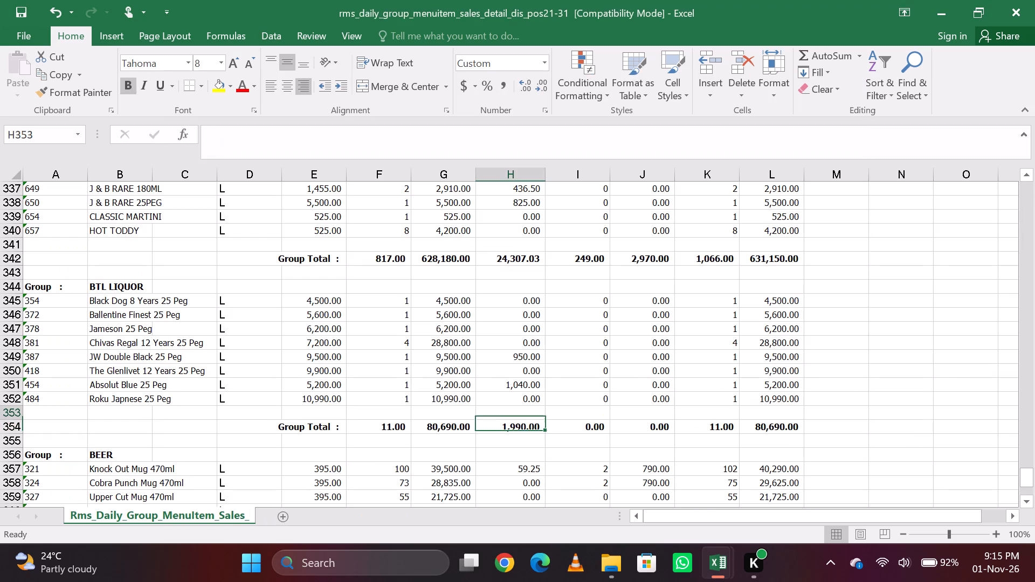
{"action": "key", "text": "Down"}
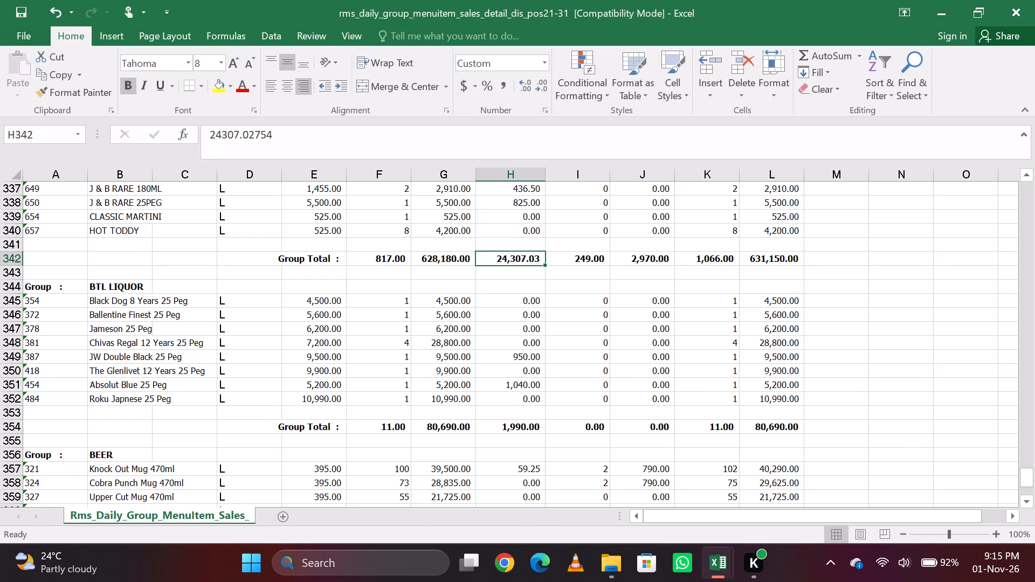
{"action": "key", "text": "Down"}
{"action": "key", "text": "equal"}
{"action": "key", "text": "Down"}
{"action": "key", "text": "Down"}
{"action": "key", "text": "Down"}
{"action": "key", "text": "Down"}
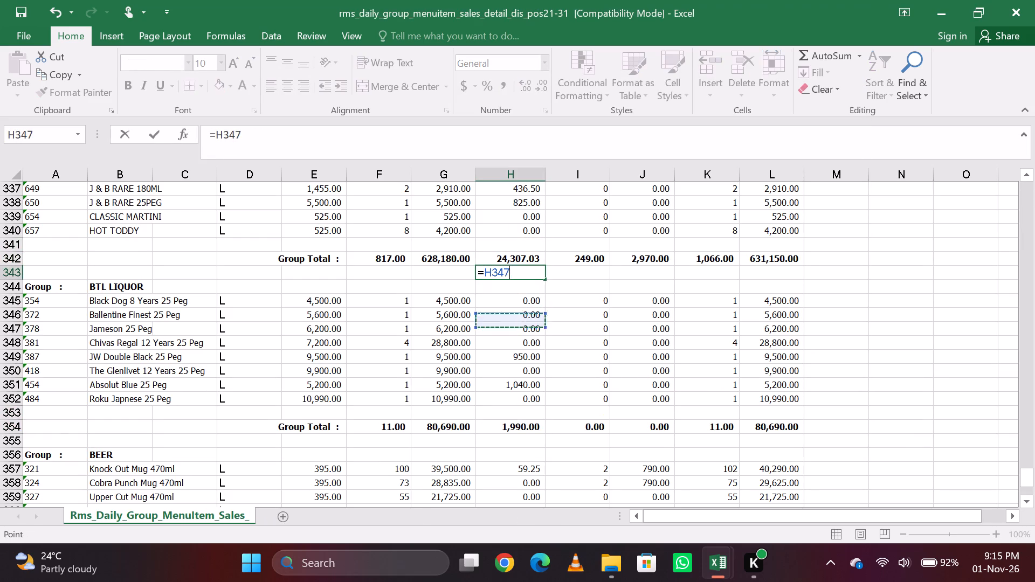
{"action": "key", "text": "Down"}
{"action": "key", "text": "Down"}
{"action": "key", "text": "Down"}
{"action": "key", "text": "Down"}
{"action": "key", "text": "Down"}
{"action": "key", "text": "Down"}
{"action": "key", "text": "Down"}
{"action": "key", "text": "shift+plus"}
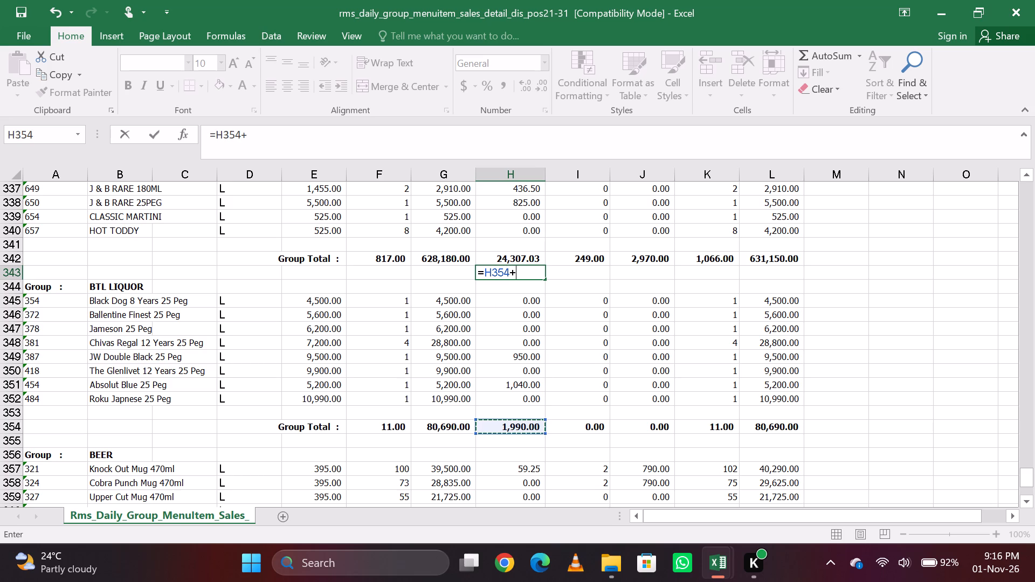
{"action": "key", "text": "Up"}
{"action": "key", "text": "Up"}
{"action": "key", "text": "Up"}
{"action": "key", "text": "Up"}
{"action": "key", "text": "Up"}
{"action": "key", "text": "Up"}
{"action": "key", "text": "Down"}
{"action": "key", "text": "Down"}
{"action": "key", "text": "Down"}
{"action": "key", "text": "Down"}
{"action": "key", "text": "Down"}
{"action": "key", "text": "Return"}
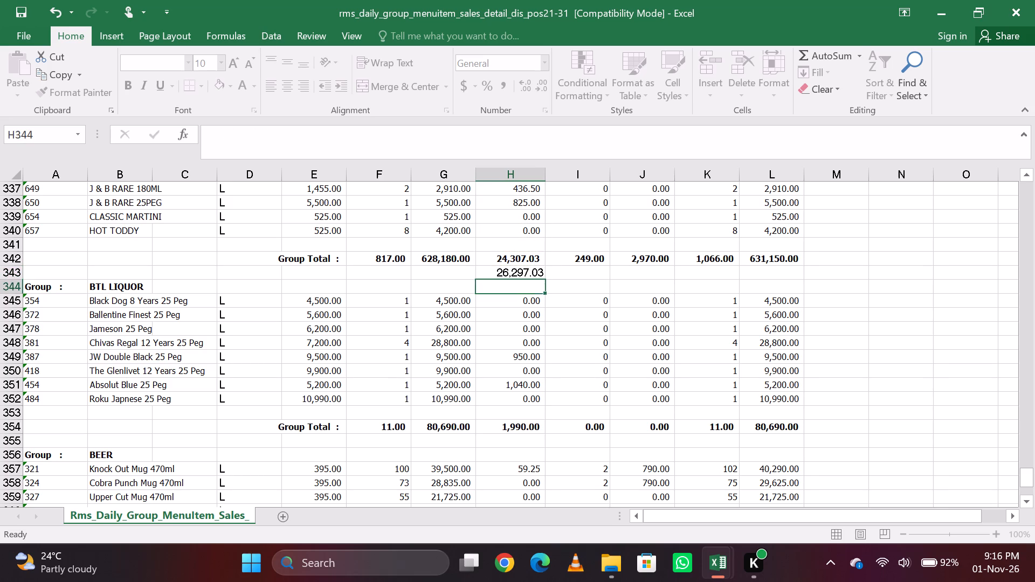
Check the Group Wise formula in J6 on DISCOUNT against the combined liquor discount in H343 of the sales workbook.
{"action": "key", "text": "Up"}
{"action": "key", "text": "alt+Tab"}
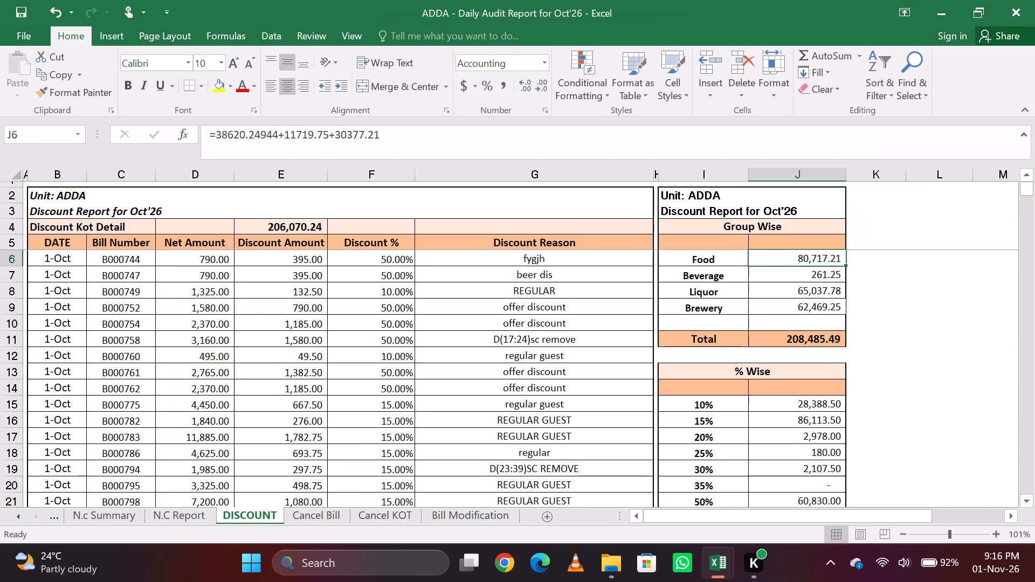
{"action": "key", "text": "Down"}
{"action": "key", "text": "Up"}
{"action": "key", "text": "Down"}
{"action": "key", "text": "Up"}
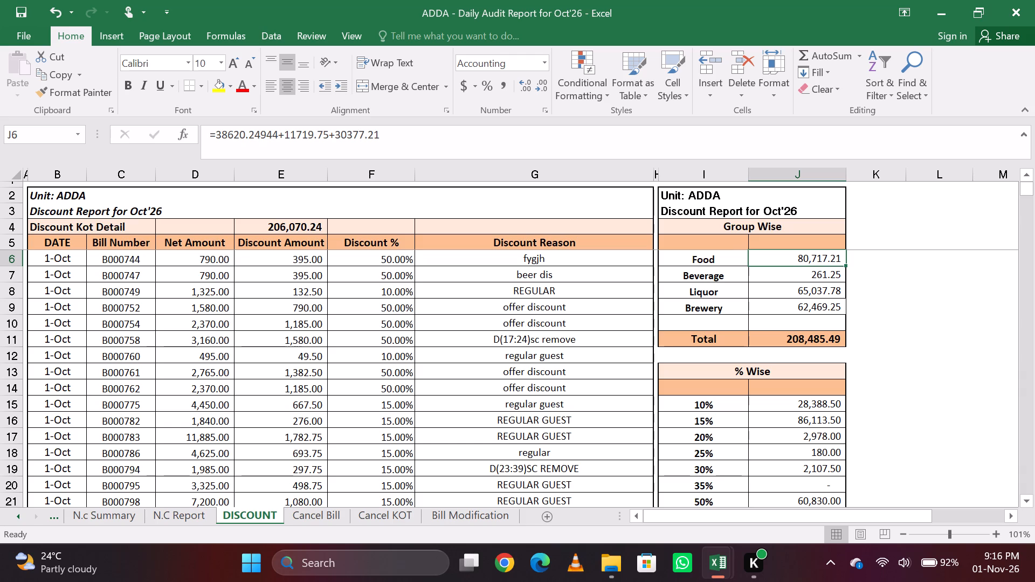
{"action": "key", "text": "alt+Tab"}
{"action": "key", "text": "Down"}
{"action": "key", "text": "Up"}
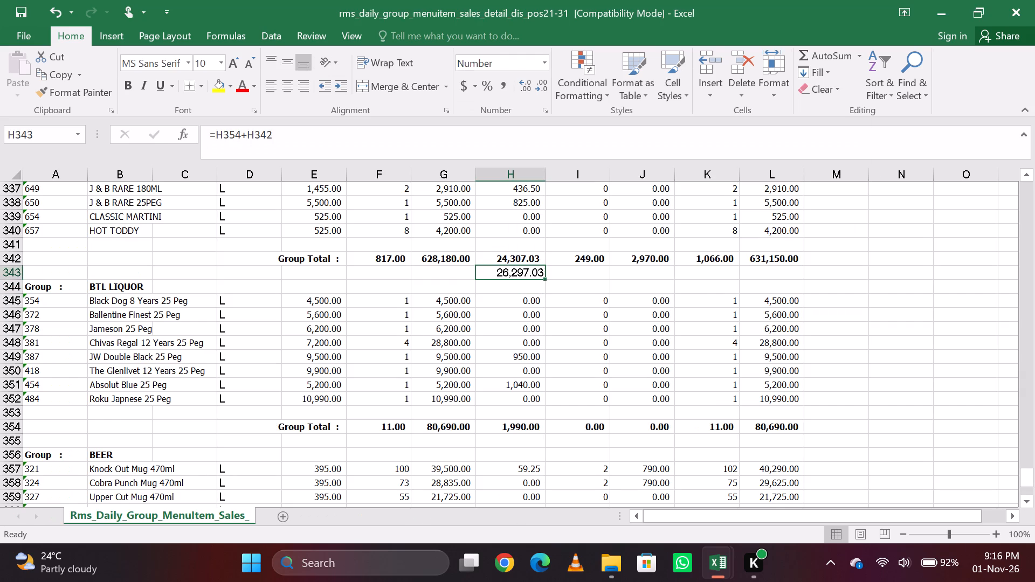
{"action": "key", "text": "Down"}
{"action": "key", "text": "Up"}
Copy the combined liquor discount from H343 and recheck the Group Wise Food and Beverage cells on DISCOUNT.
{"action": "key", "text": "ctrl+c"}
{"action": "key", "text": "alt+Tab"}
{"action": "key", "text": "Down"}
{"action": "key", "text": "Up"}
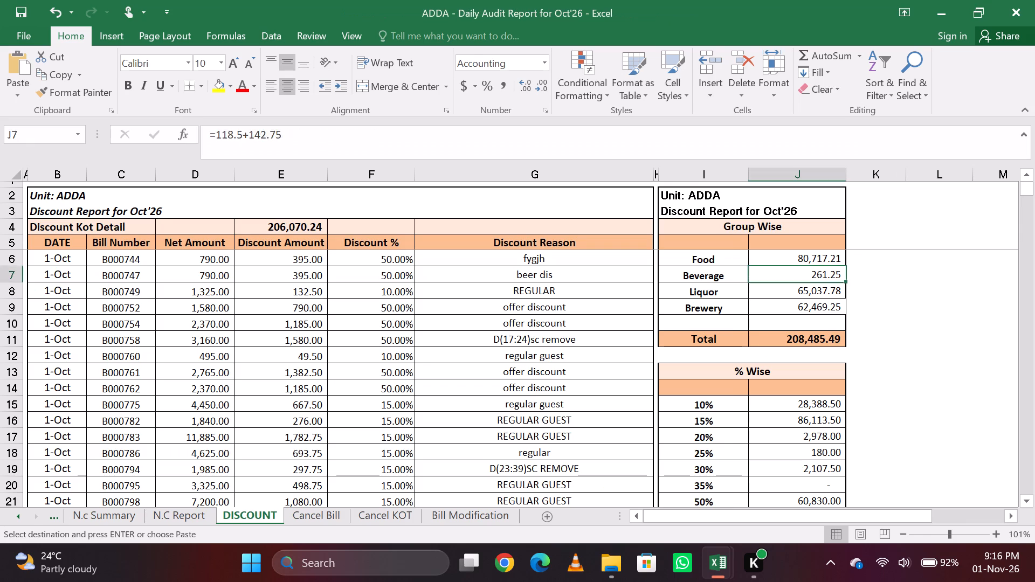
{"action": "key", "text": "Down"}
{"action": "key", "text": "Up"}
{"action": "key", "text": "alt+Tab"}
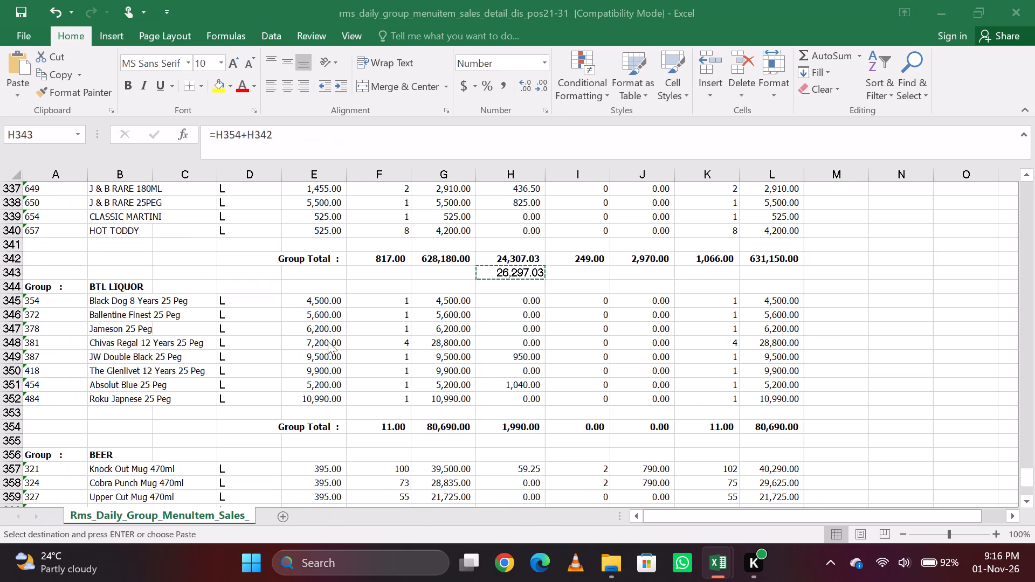
Review column H of the sales workbook from the liquor items back up to the FOOD group total in H220.
{"action": "key", "text": "Up"}
{"action": "key", "text": "Up"}
{"action": "key", "text": "Up"}
{"action": "key", "text": "Up"}
{"action": "key", "text": "Up"}
{"action": "key", "text": "Up"}
{"action": "key", "text": "Up"}
{"action": "key", "text": "Up"}
{"action": "key", "text": "Up"}
{"action": "key", "text": "Up"}
{"action": "key", "text": "Up"}
{"action": "key", "text": "Up"}
{"action": "key", "text": "Up"}
{"action": "key", "text": "Up"}
{"action": "key", "text": "Up"}
{"action": "key", "text": "Up"}
{"action": "key", "text": "Up"}
{"action": "key", "text": "Up"}
{"action": "key", "text": "Up"}
{"action": "key", "text": "Up"}
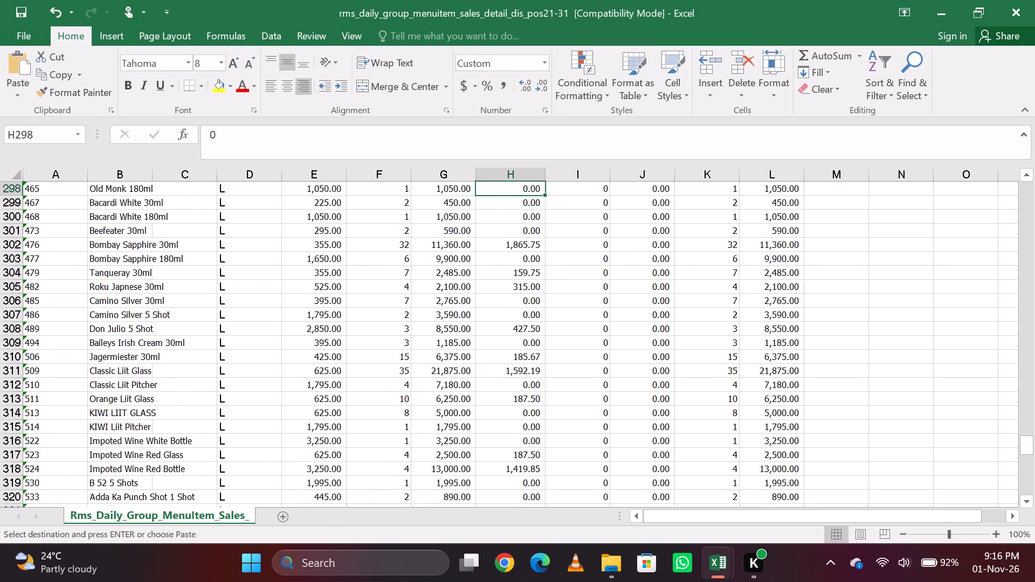
{"action": "key", "text": "Down"}
{"action": "key", "text": "Down"}
{"action": "key", "text": "Down"}
{"action": "key", "text": "Down"}
{"action": "key", "text": "Down"}
{"action": "key", "text": "Down"}
{"action": "key", "text": "Down"}
{"action": "key", "text": "Down"}
{"action": "key", "text": "Down"}
{"action": "key", "text": "Down"}
{"action": "key", "text": "Down"}
{"action": "key", "text": "Down"}
{"action": "key", "text": "Down"}
{"action": "key", "text": "Down"}
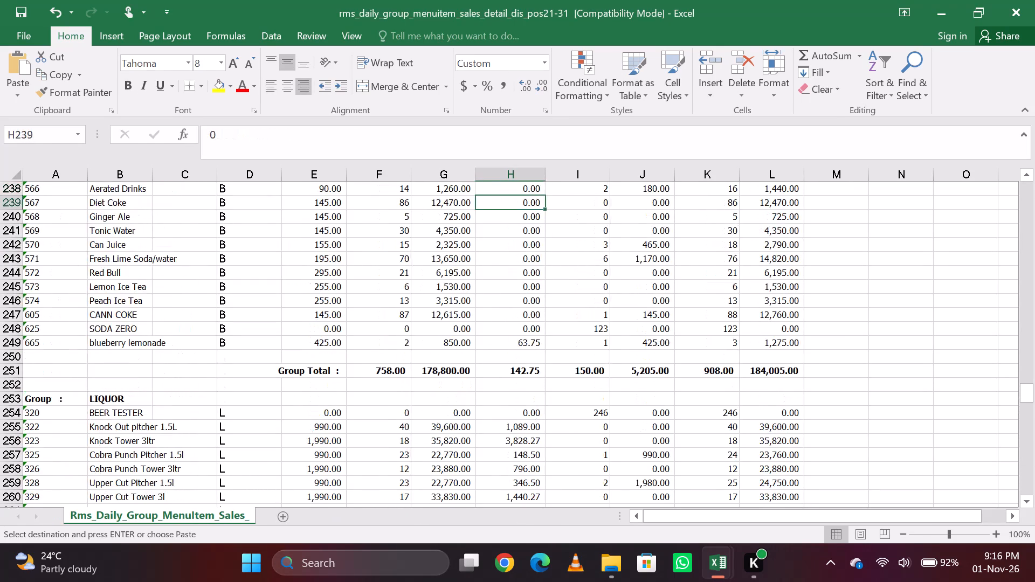
{"action": "key", "text": "Up"}
{"action": "key", "text": "Page_Up"}
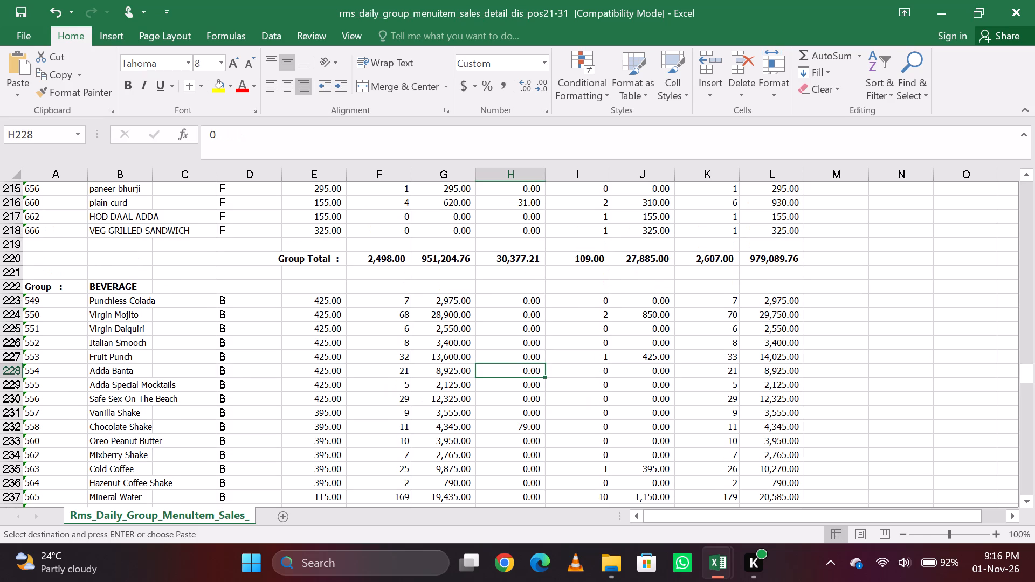
{"action": "key", "text": "Up"}
{"action": "key", "text": "Up"}
{"action": "key", "text": "Up"}
{"action": "key", "text": "Up"}
{"action": "key", "text": "Up"}
{"action": "key", "text": "Up"}
{"action": "key", "text": "Up"}
{"action": "key", "text": "Up"}
Compare the FOOD discount total in H220 with the Group Wise Food formula in J6 on DISCOUNT.
{"action": "key", "text": "alt+Tab"}
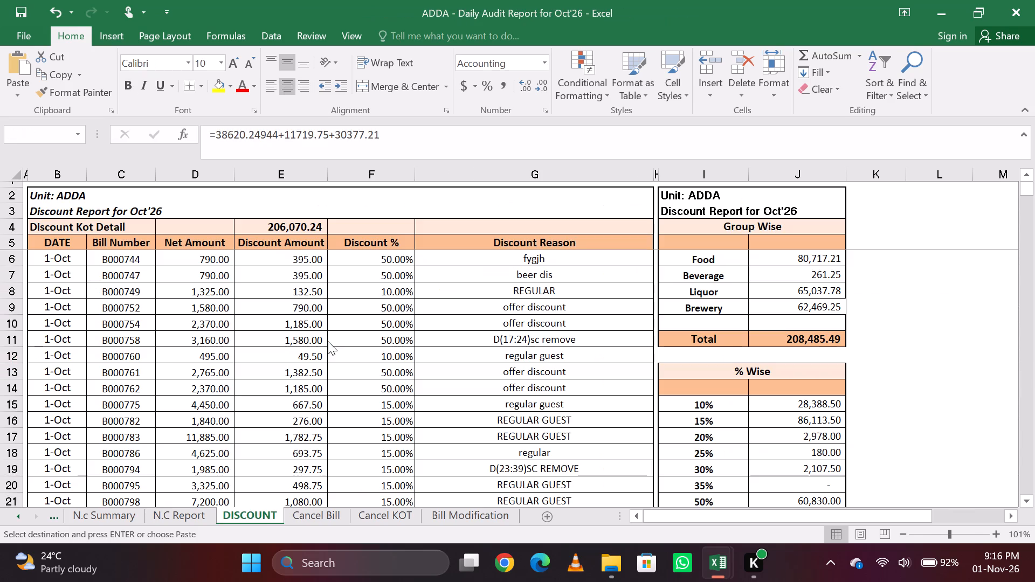
{"action": "key", "text": "Down"}
{"action": "key", "text": "Up"}
{"action": "key", "text": "Down"}
{"action": "key", "text": "Up"}
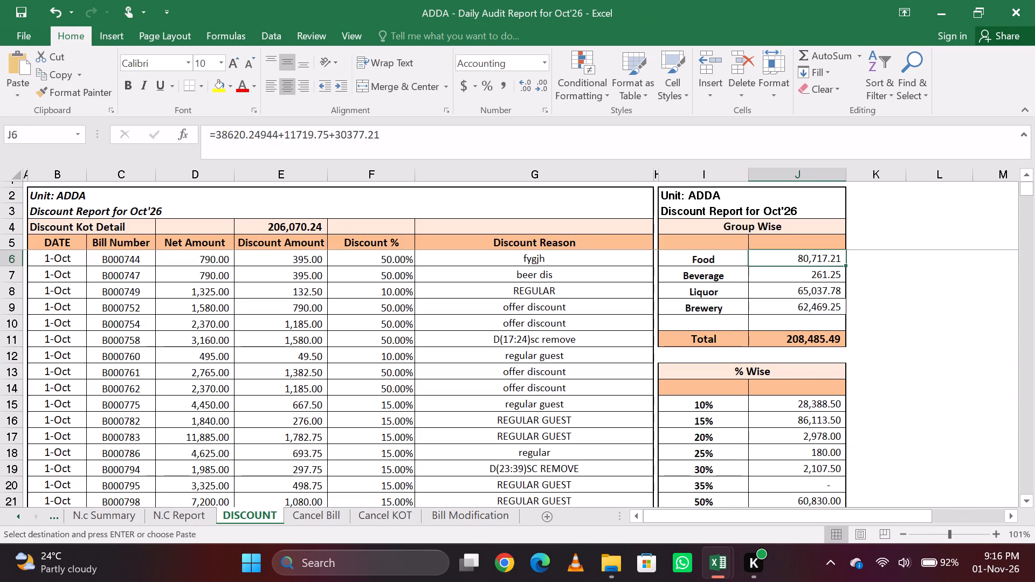
{"action": "key", "text": "Down"}
{"action": "key", "text": "Down"}
{"action": "key", "text": "Up"}
{"action": "key", "text": "Up"}
{"action": "key", "text": "alt+Tab"}
{"action": "key", "text": "Down"}
{"action": "key", "text": "Up"}
{"action": "key", "text": "alt+Tab"}
{"action": "key", "text": "Down"}
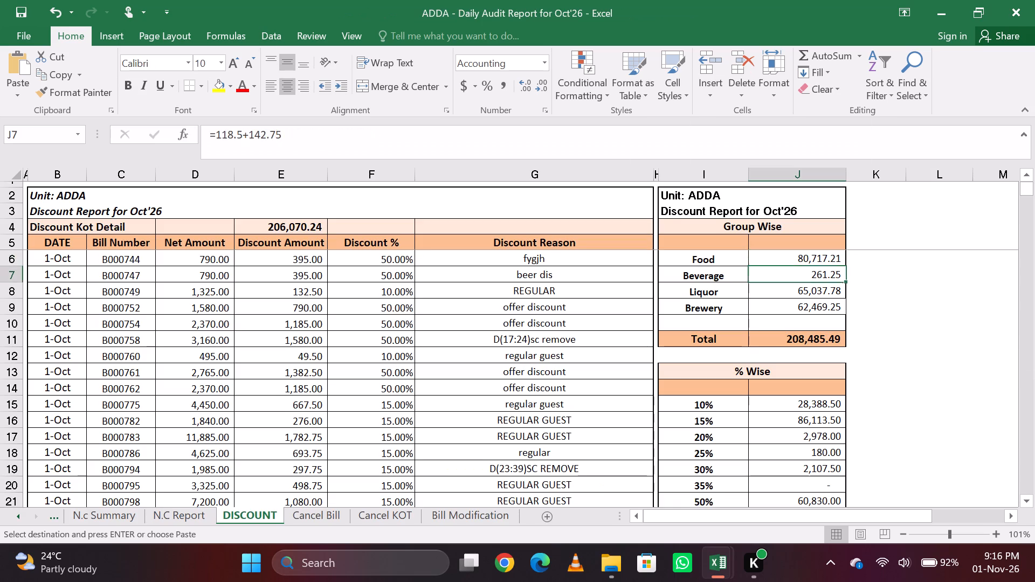
{"action": "key", "text": "Up"}
Compare the Group Wise Liquor formula in J8 on DISCOUNT with the combined liquor discount in H343 of the sales workbook.
{"action": "key", "text": "Down"}
{"action": "key", "text": "Down"}
{"action": "key", "text": "alt+Tab"}
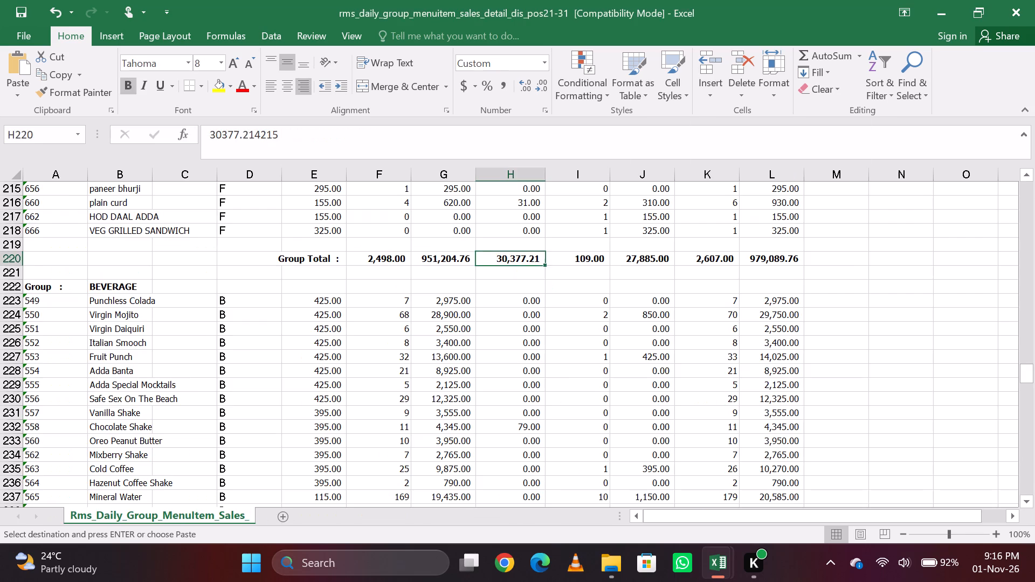
{"action": "key", "text": "Down"}
{"action": "key", "text": "Page_Down"}
{"action": "key", "text": "Page_Down"}
{"action": "key", "text": "Page_Down"}
{"action": "key", "text": "Page_Down"}
{"action": "key", "text": "Page_Down"}
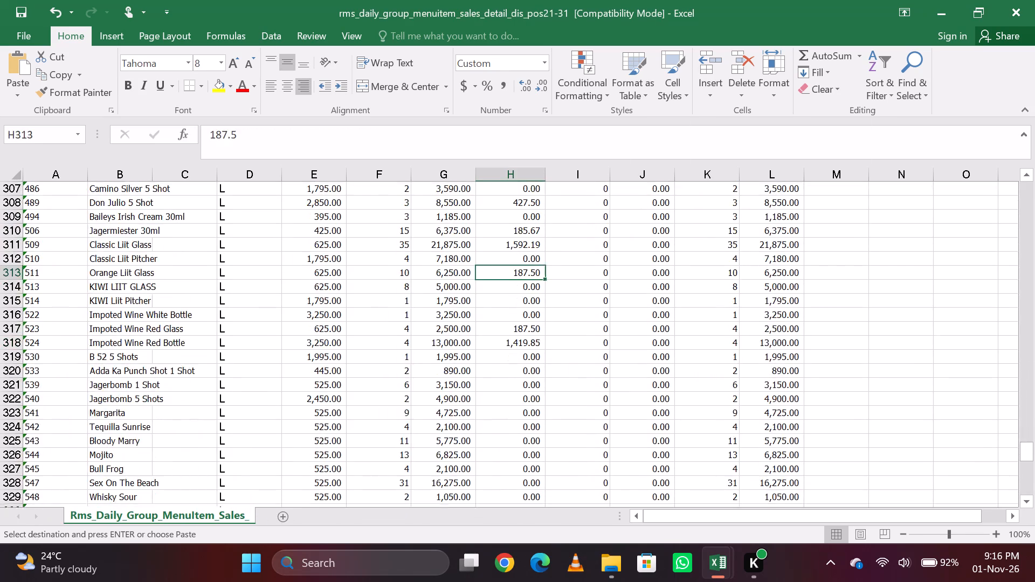
{"action": "key", "text": "alt+Tab"}
{"action": "key", "text": "Down"}
{"action": "key", "text": "Up"}
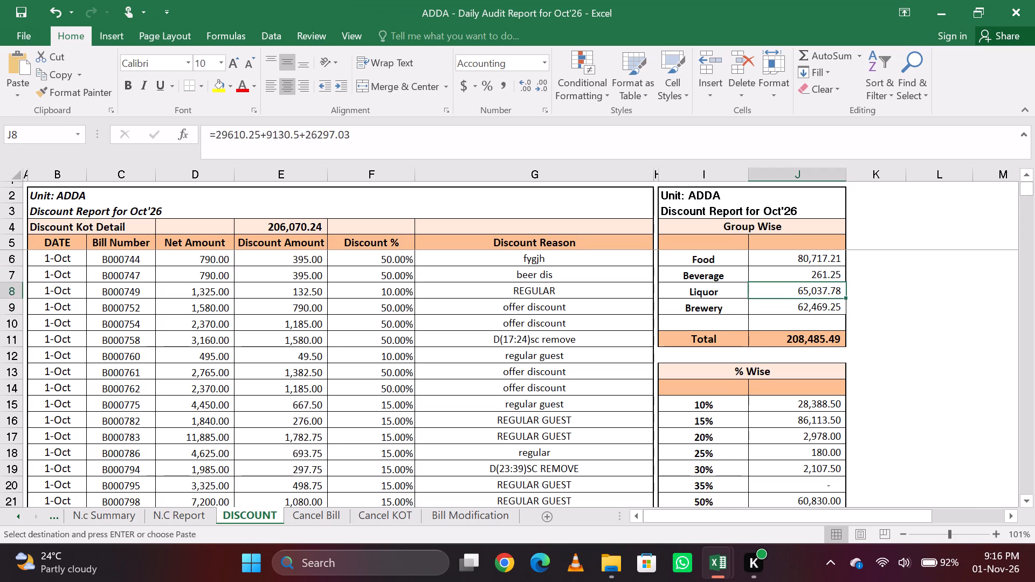
{"action": "key", "text": "alt+Tab"}
{"action": "key", "text": "Down"}
{"action": "key", "text": "Up"}
{"action": "key", "text": "alt+Tab"}
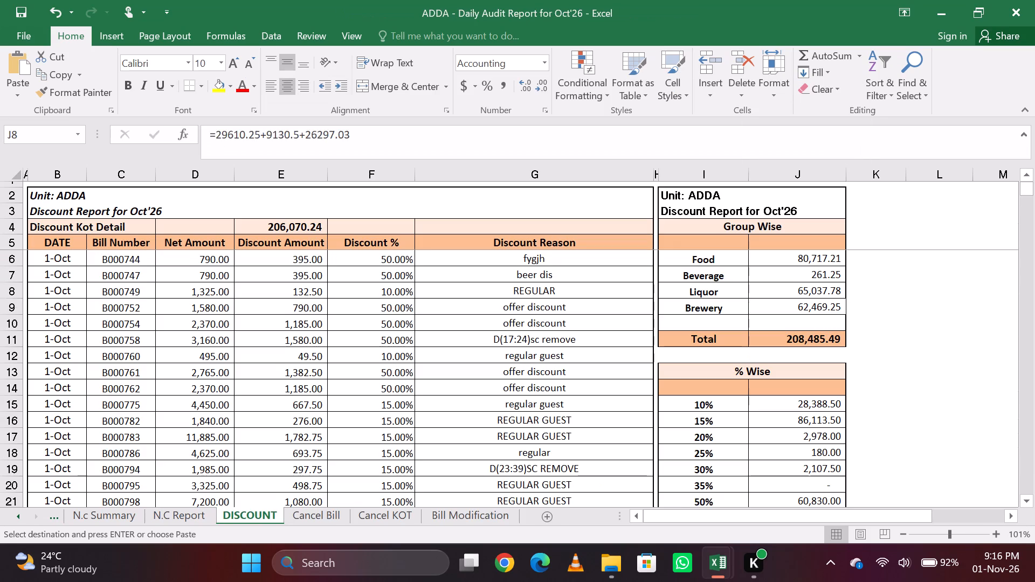
{"action": "key", "text": "Down"}
{"action": "key", "text": "Up"}
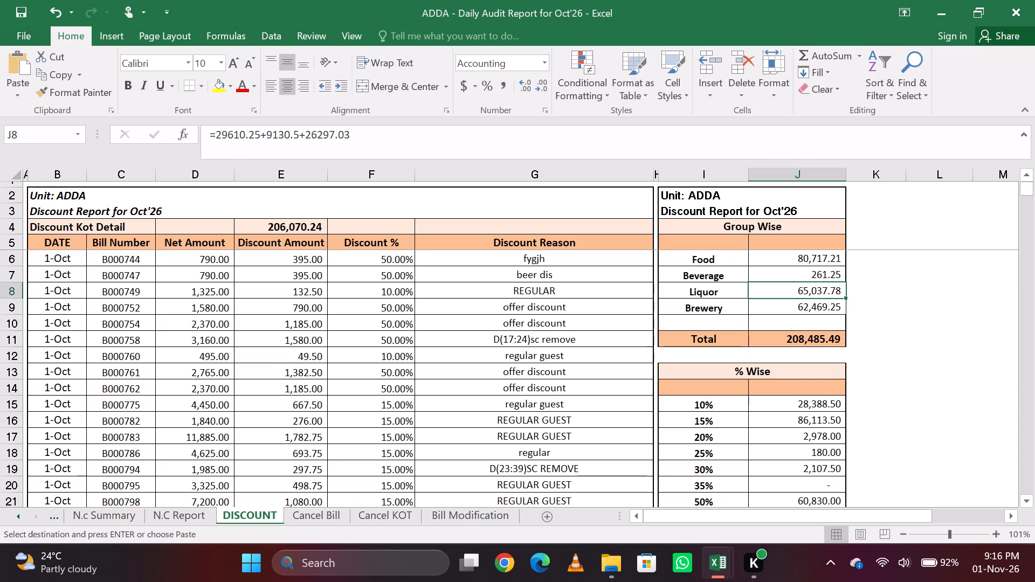
{"action": "key", "text": "alt+Tab"}
{"action": "key", "text": "Down"}
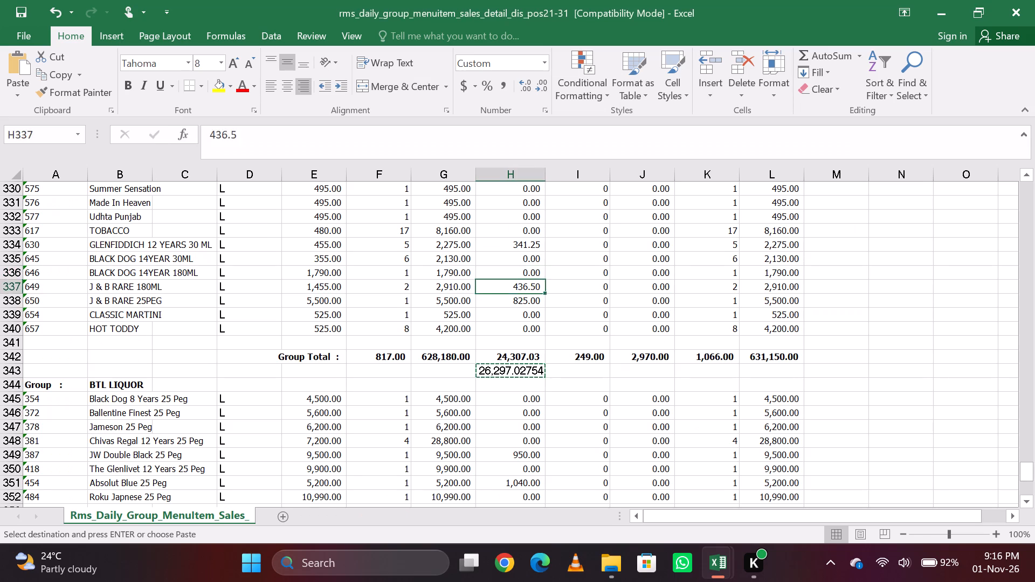
{"action": "key", "text": "Up"}
{"action": "key", "text": "alt+Tab"}
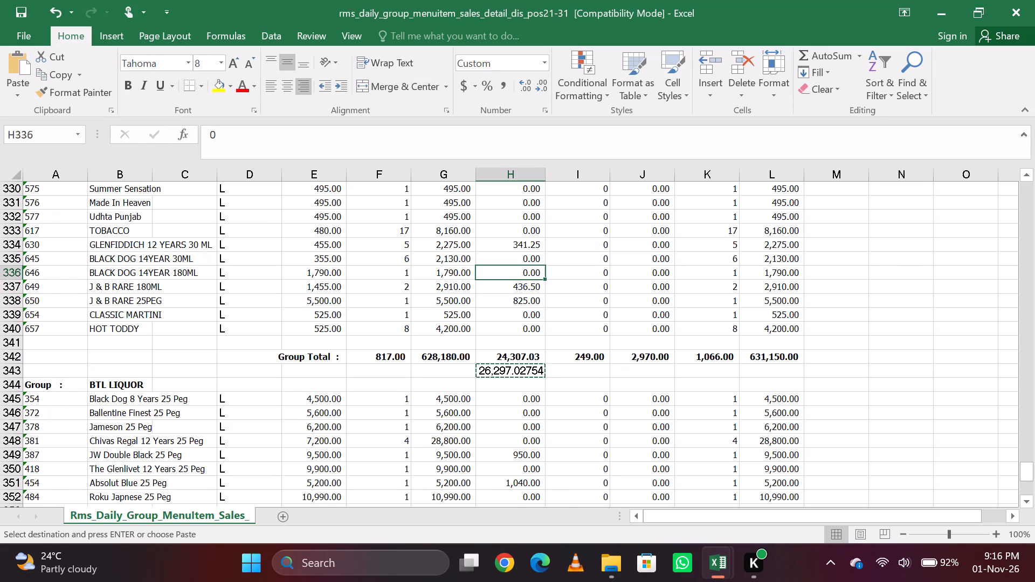
{"action": "key", "text": "Down"}
{"action": "key", "text": "Up"}
Change the last term of the Group Wise Liquor formula in J8 so it reads =29610.25+9130.5+26297.027.
{"action": "left_click", "coordinate": [387, 123]}
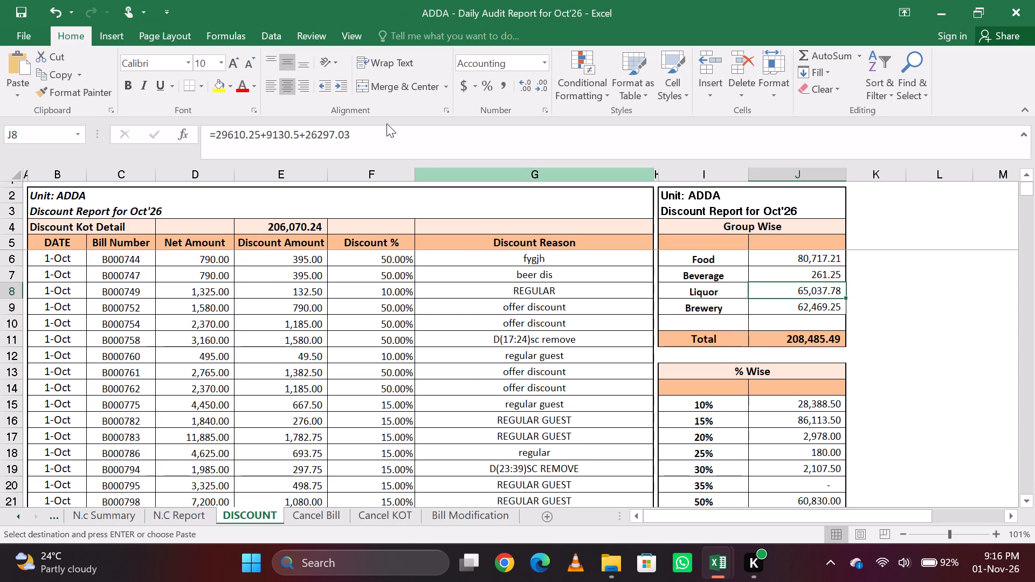
{"action": "left_click", "coordinate": [384, 133]}
{"action": "key", "text": "BackSpace"}
{"action": "type", "text": "27"}
{"action": "key", "text": "Return"}
{"action": "key", "text": "Up"}
{"action": "key", "text": "alt+Tab"}
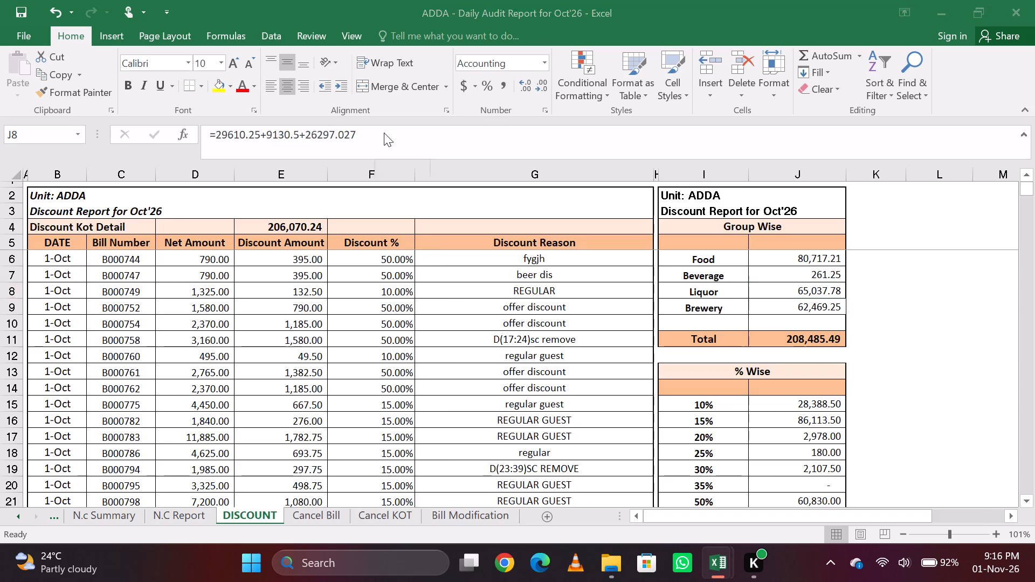
Change the last term of the Group Wise Liquor formula in J8 on DISCOUNT to 26297.0275.
{"action": "key", "text": "Down"}
{"action": "key", "text": "Down"}
{"action": "key", "text": "Down"}
{"action": "key", "text": "Down"}
{"action": "key", "text": "Down"}
{"action": "key", "text": "Down"}
{"action": "key", "text": "alt+Tab"}
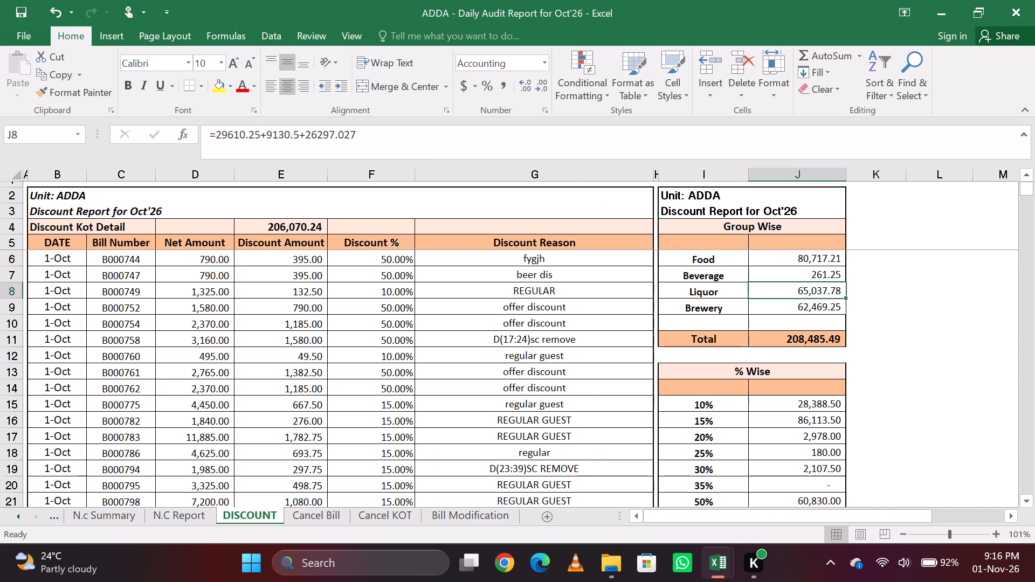
{"action": "left_click", "coordinate": [384, 133]}
{"action": "key", "text": "5"}
{"action": "key", "text": "Return"}
{"action": "key", "text": "Up"}
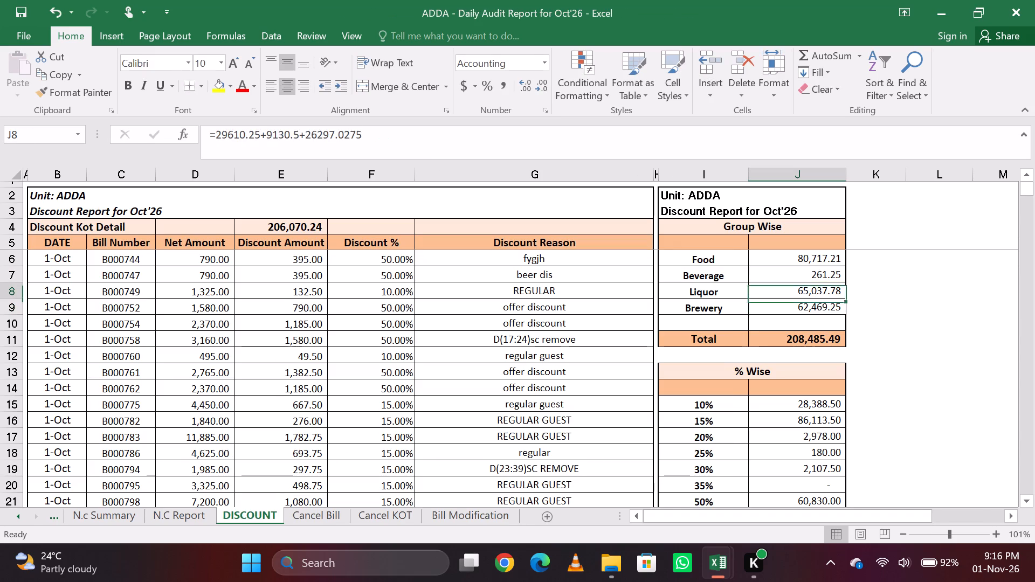
{"action": "key", "text": "Down"}
{"action": "key", "text": "Up"}
{"action": "key", "text": "Down"}
{"action": "key", "text": "Up"}
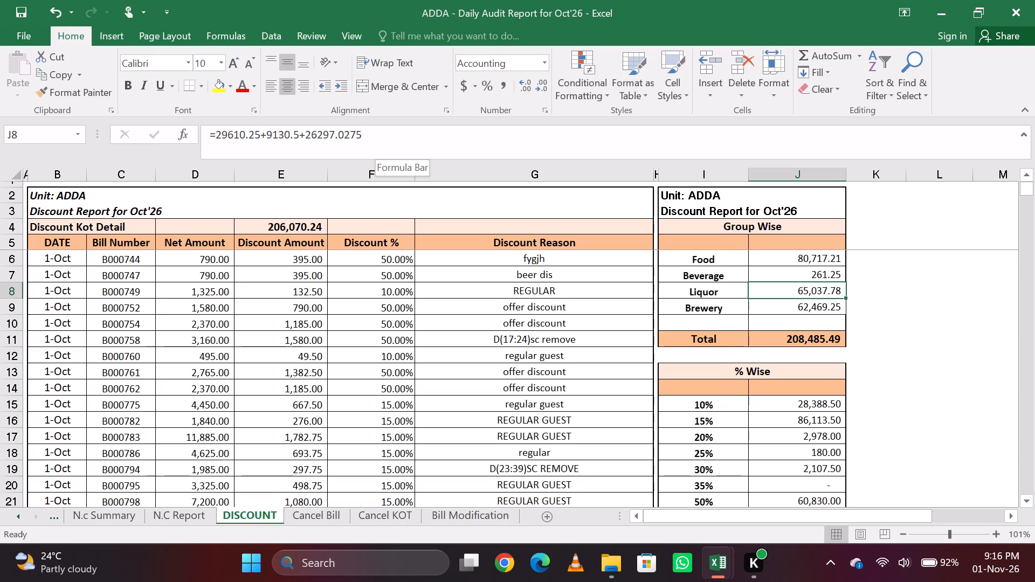
Close the rms_daily_group_menuitem_sales_detail_dis_pos21-31 workbook and save its changes.
{"action": "key", "text": "alt+Tab"}
{"action": "left_click", "coordinate": [1034, 2]}
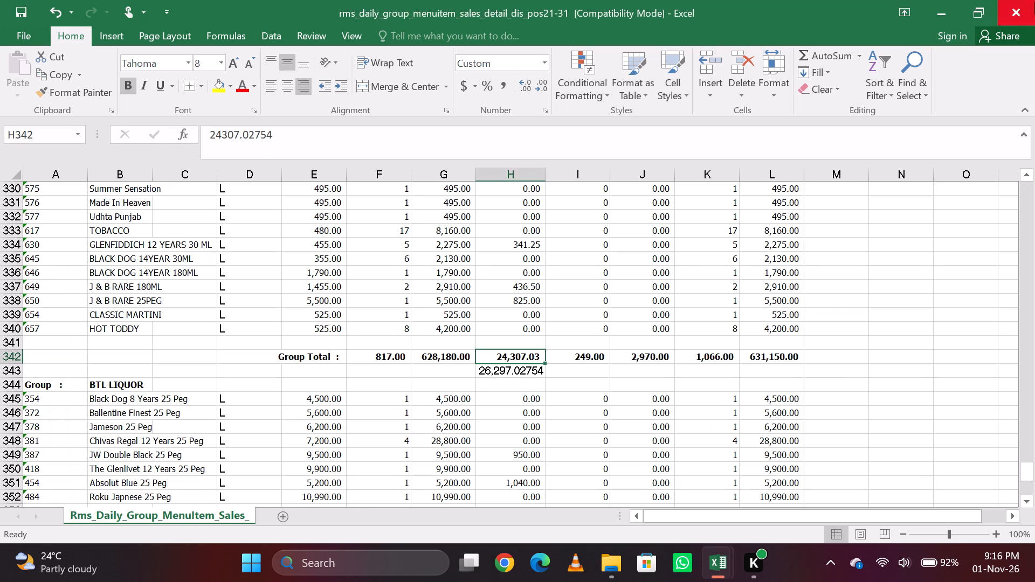
{"action": "key", "text": "Right"}
{"action": "key", "text": "Left"}
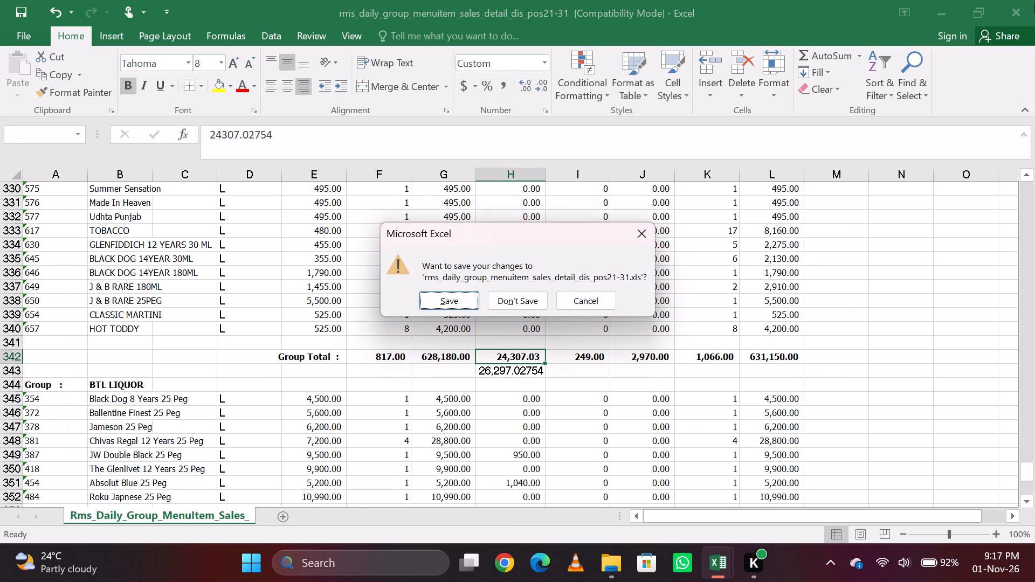
{"action": "key", "text": "Return"}
Review the Group Wise formulas from Beverage in J7 down to the Total in J11 on DISCOUNT.
{"action": "key", "text": "Down"}
{"action": "key", "text": "Down"}
{"action": "key", "text": "Down"}
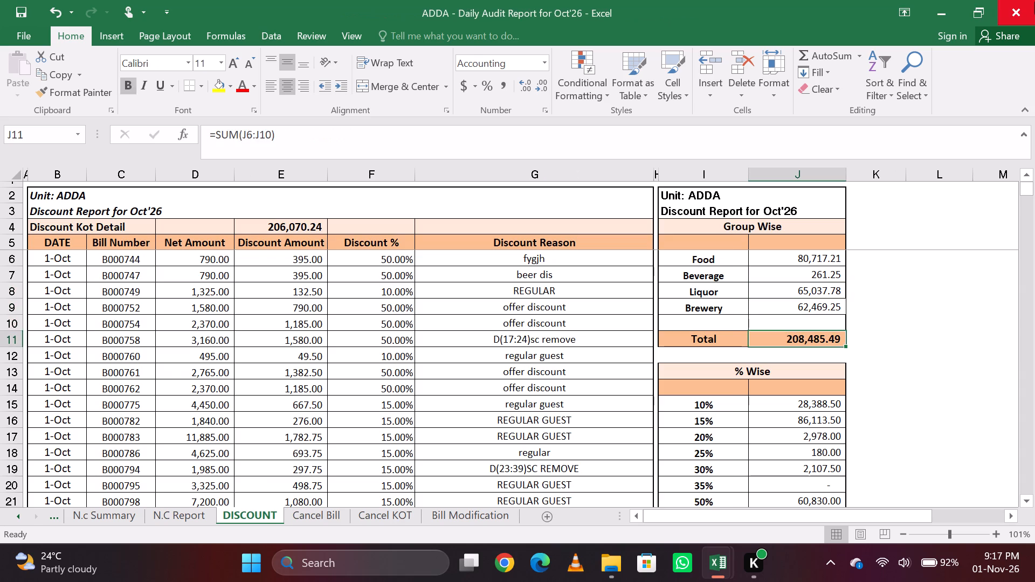
{"action": "key", "text": "Up"}
{"action": "key", "text": "Down"}
{"action": "key", "text": "Up"}
{"action": "key", "text": "Up"}
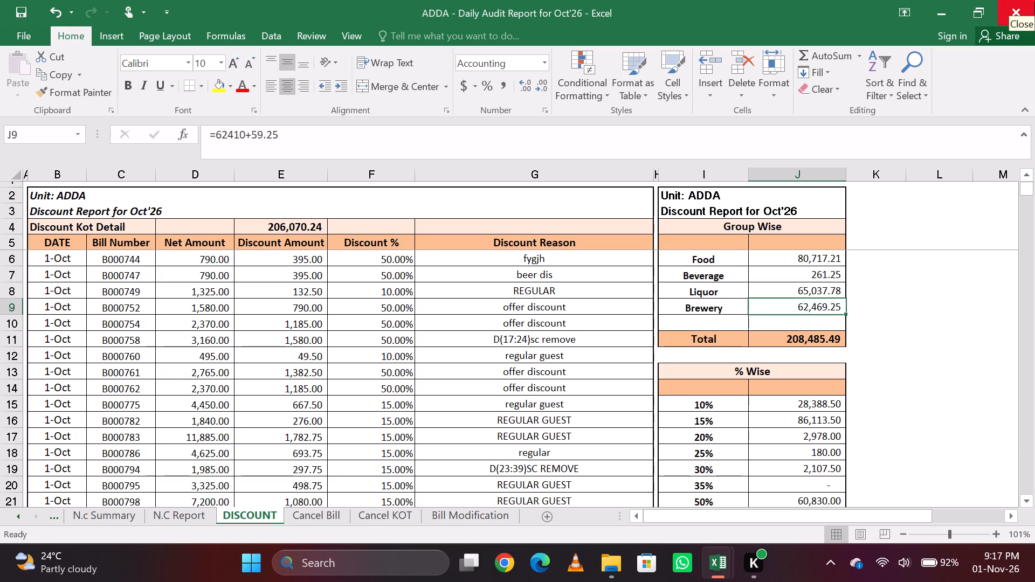
{"action": "key", "text": "Up"}
{"action": "key", "text": "Up"}
{"action": "key", "text": "Down"}
{"action": "key", "text": "Down"}
{"action": "key", "text": "Down"}
{"action": "key", "text": "Up"}
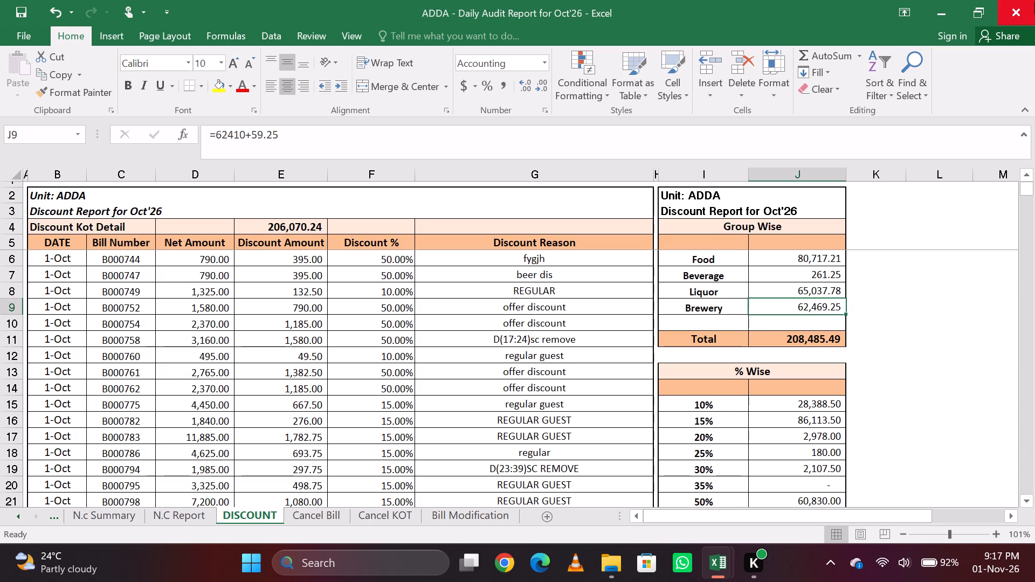
{"action": "key", "text": "alt+Tab"}
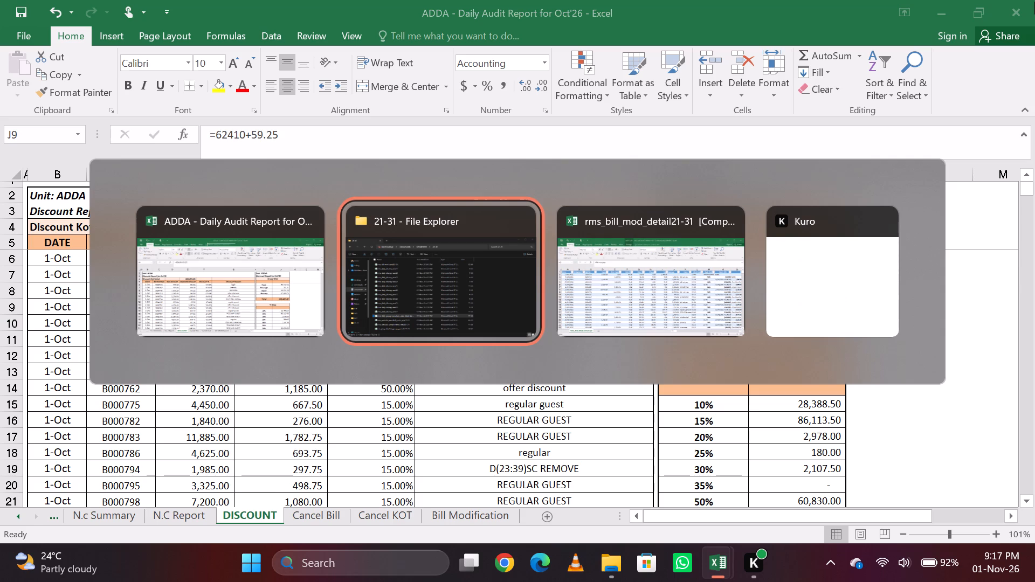
{"action": "key", "text": "alt+Tab"}
{"action": "key", "text": "Up"}
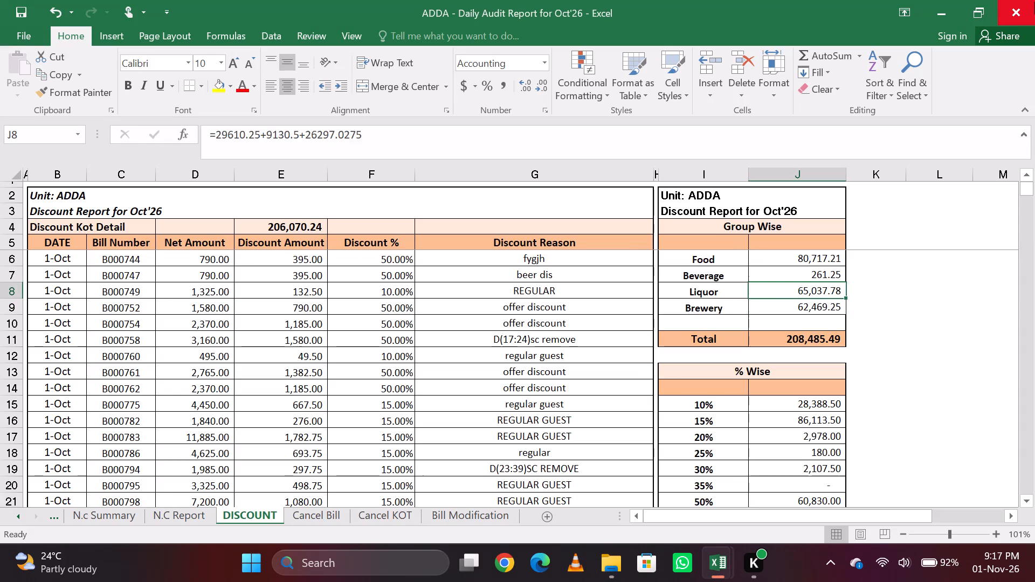
{"action": "key", "text": "Down"}
{"action": "key", "text": "Down"}
{"action": "key", "text": "Down"}
Reopen the rms_daily_group_menuitem_sales_detail_dis_pos21-31 workbook from the 21-31 folder.
{"action": "key", "text": "alt+Tab"}
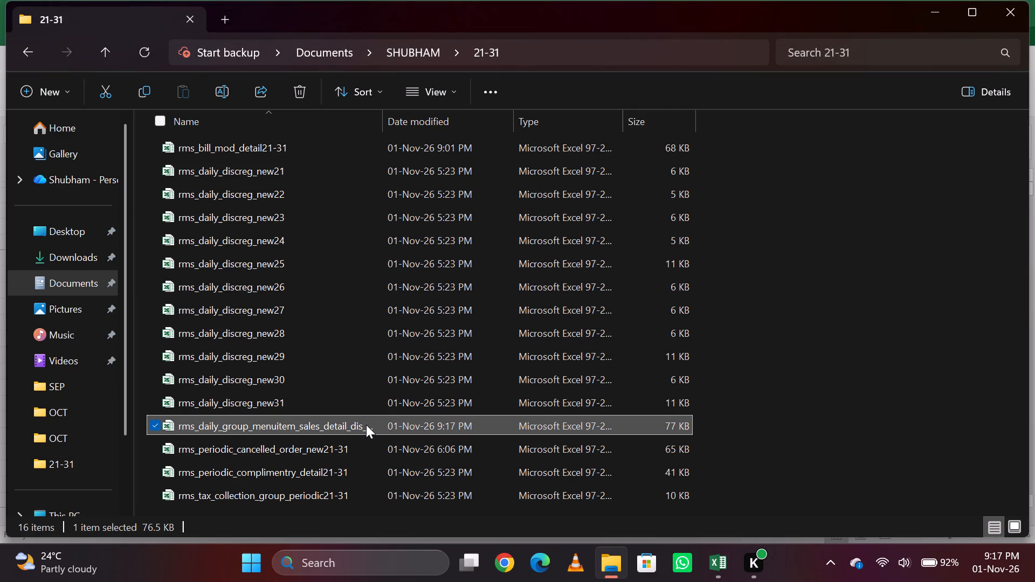
{"action": "double_click", "coordinate": [366, 425]}
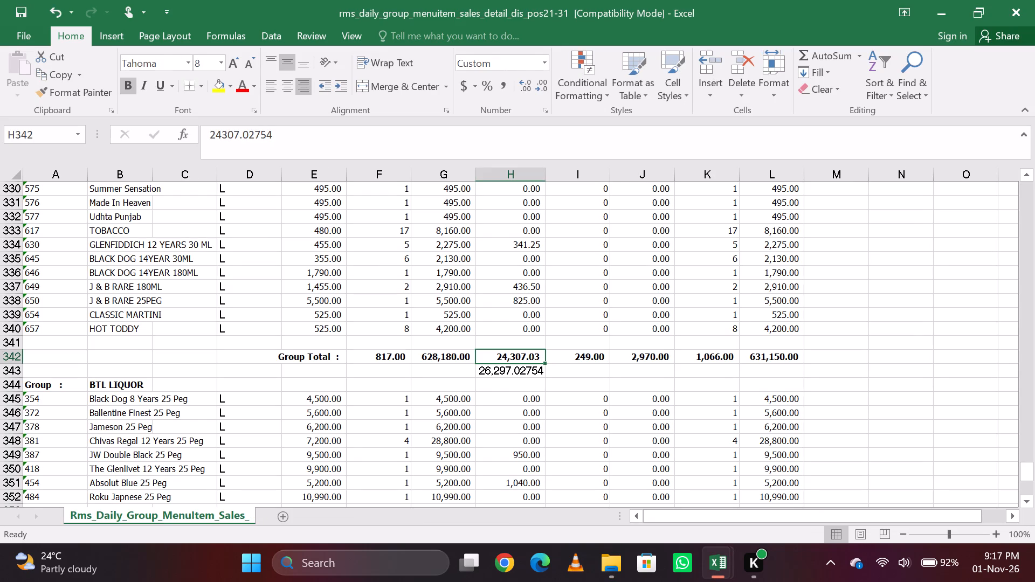
Compare the overall discount total in H365 of the sales workbook with the Group Wise amounts on DISCOUNT.
{"action": "key", "text": "Down"}
{"action": "key", "text": "Page_Down"}
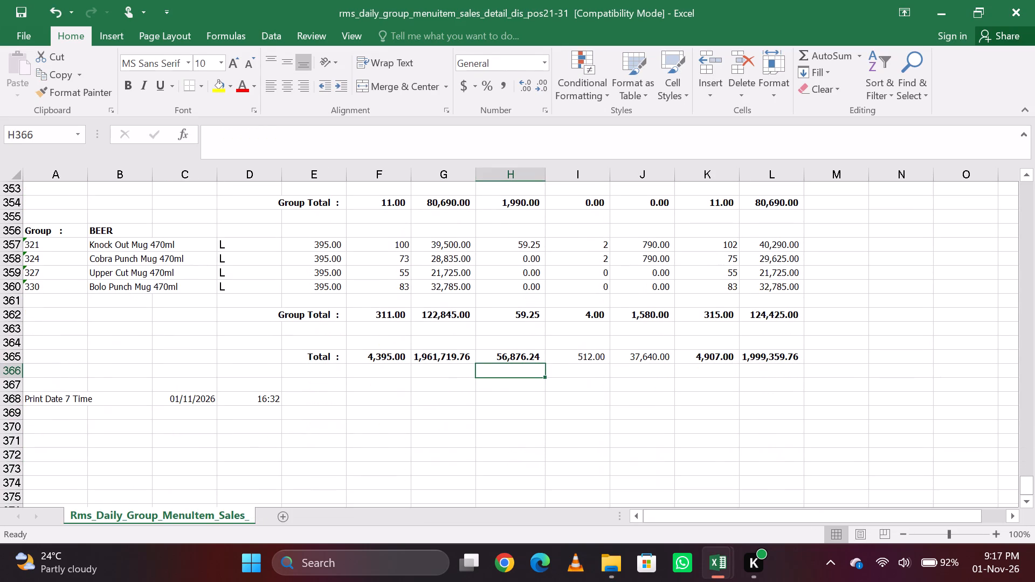
{"action": "key", "text": "Up"}
{"action": "key", "text": "Up"}
{"action": "key", "text": "Up"}
{"action": "key", "text": "Down"}
{"action": "key", "text": "Down"}
{"action": "key", "text": "alt+Tab"}
{"action": "key", "text": "Right"}
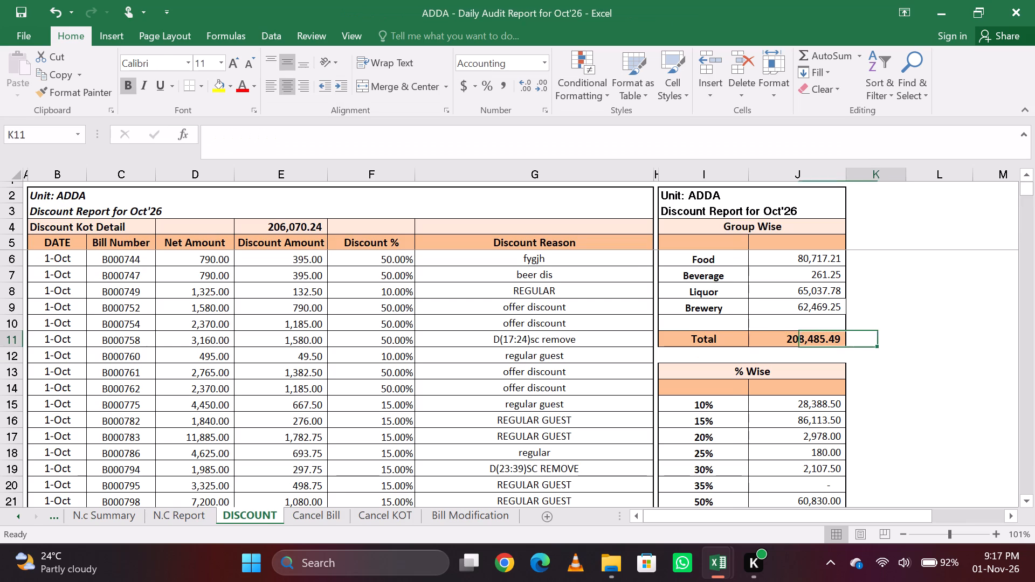
{"action": "key", "text": "Up"}
{"action": "key", "text": "Up"}
{"action": "key", "text": "Up"}
{"action": "key", "text": "Up"}
{"action": "key", "text": "Right"}
{"action": "key", "text": "Left"}
{"action": "key", "text": "alt+Tab"}
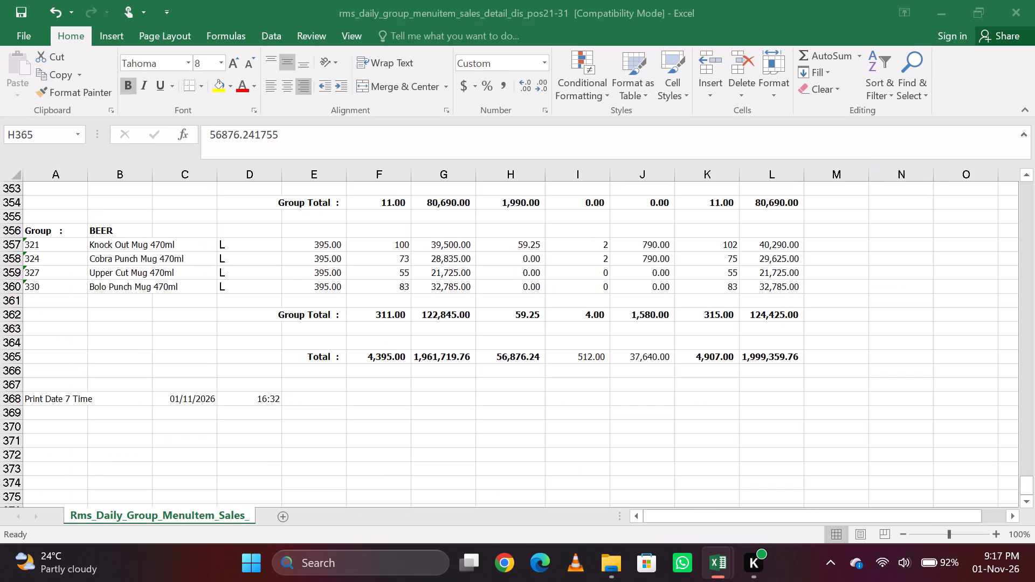
Start a check-sum formula in H366 of the sales workbook adding the BEER discount H362 and the BTL LIQUOR discount H354.
{"action": "key", "text": "Down"}
{"action": "key", "text": "equal"}
{"action": "key", "text": "Up"}
{"action": "key", "text": "Up"}
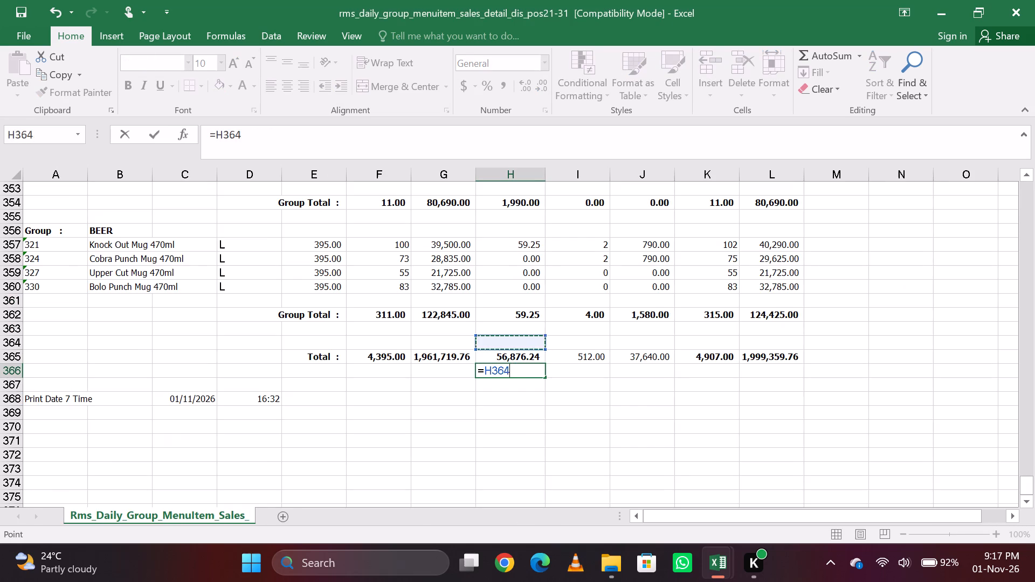
{"action": "key", "text": "Up"}
{"action": "key", "text": "Up"}
{"action": "key", "text": "shift+plus"}
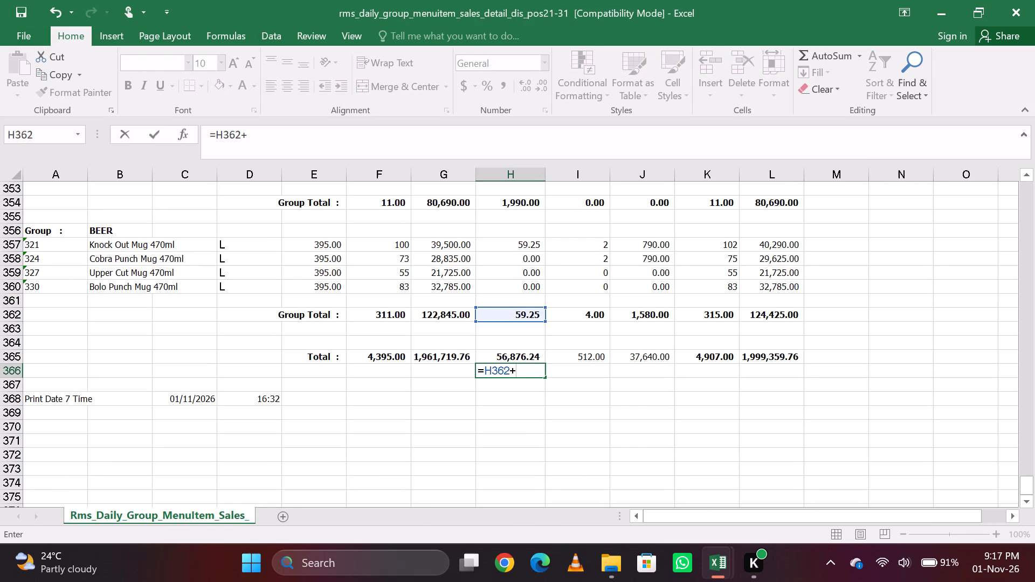
{"action": "key", "text": "Up"}
{"action": "key", "text": "Up"}
{"action": "key", "text": "Up"}
{"action": "key", "text": "Up"}
{"action": "key", "text": "Up"}
{"action": "key", "text": "Up"}
{"action": "key", "text": "Up"}
{"action": "key", "text": "Up"}
{"action": "key", "text": "Up"}
{"action": "key", "text": "Up"}
{"action": "key", "text": "Up"}
{"action": "key", "text": "Up"}
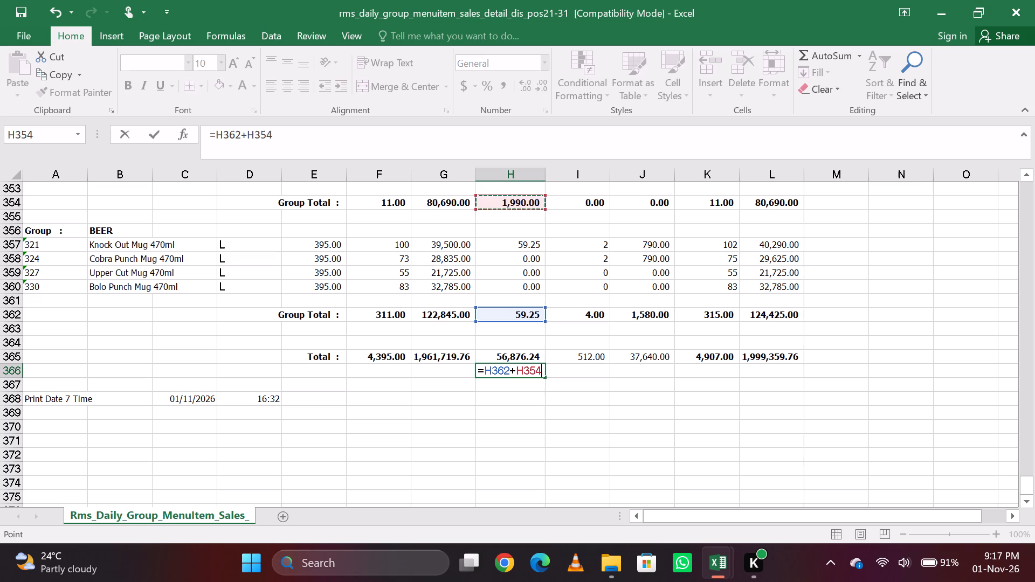
{"action": "key", "text": "Up"}
{"action": "key", "text": "Down"}
Add the combined liquor discount in H343 as the third term of the H366 check-sum formula.
{"action": "key", "text": "shift+plus"}
{"action": "key", "text": "Up"}
{"action": "key", "text": "Up"}
{"action": "key", "text": "Up"}
{"action": "key", "text": "Up"}
{"action": "key", "text": "Up"}
{"action": "key", "text": "Up"}
{"action": "key", "text": "Up"}
{"action": "key", "text": "Up"}
{"action": "key", "text": "Up"}
{"action": "key", "text": "Up"}
{"action": "key", "text": "Up"}
{"action": "key", "text": "Up"}
{"action": "key", "text": "Up"}
{"action": "key", "text": "Up"}
{"action": "key", "text": "Up"}
{"action": "key", "text": "Up"}
{"action": "key", "text": "Up"}
{"action": "key", "text": "Up"}
{"action": "key", "text": "Up"}
{"action": "key", "text": "Up"}
{"action": "key", "text": "Up"}
{"action": "key", "text": "Down"}
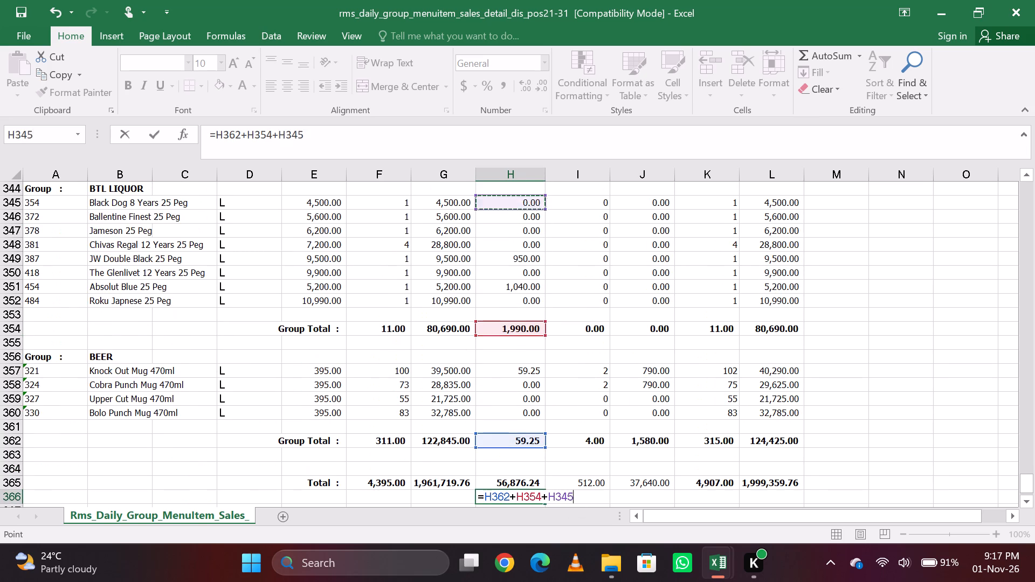
{"action": "key", "text": "Down"}
{"action": "key", "text": "Down"}
{"action": "key", "text": "Up"}
{"action": "key", "text": "Up"}
{"action": "key", "text": "Up"}
{"action": "key", "text": "Up"}
{"action": "key", "text": "Up"}
{"action": "key", "text": "Up"}
{"action": "key", "text": "Up"}
{"action": "key", "text": "Up"}
{"action": "key", "text": "Up"}
{"action": "key", "text": "Page_Up"}
{"action": "key", "text": "Down"}
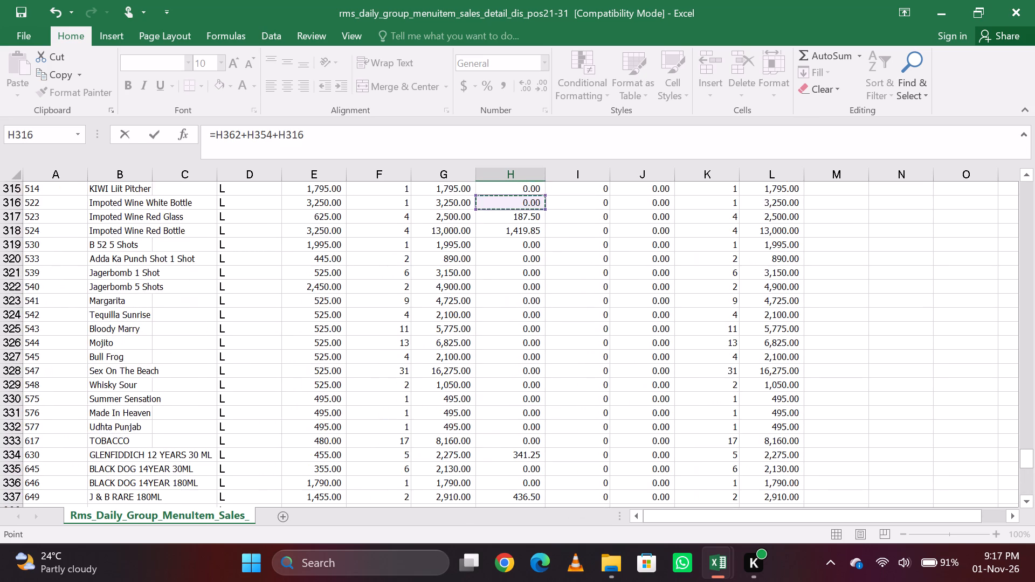
{"action": "key", "text": "Page_Down"}
{"action": "key", "text": "Down"}
{"action": "key", "text": "Down"}
{"action": "key", "text": "Down"}
{"action": "key", "text": "Down"}
{"action": "key", "text": "Down"}
{"action": "key", "text": "Down"}
{"action": "key", "text": "Up"}
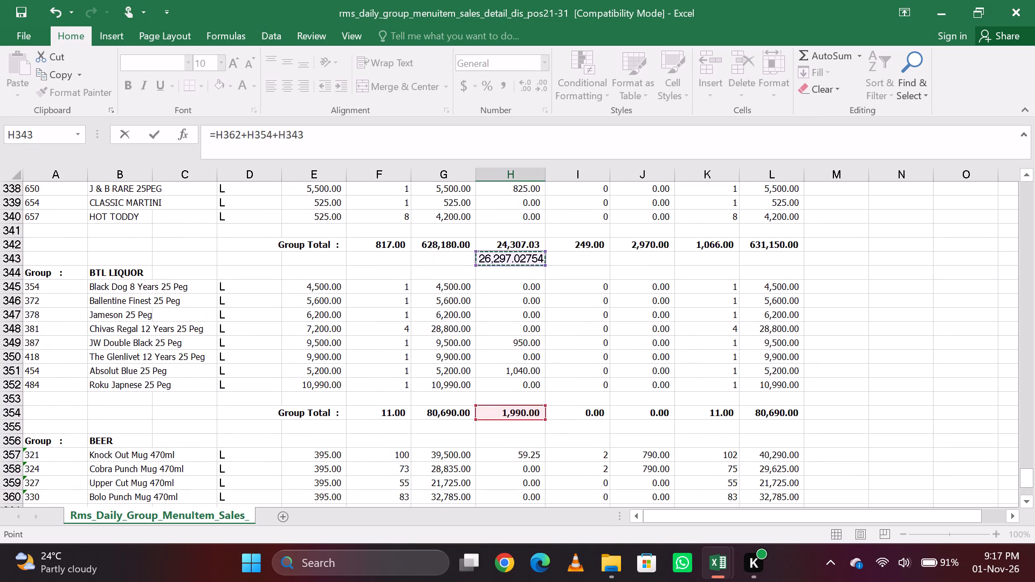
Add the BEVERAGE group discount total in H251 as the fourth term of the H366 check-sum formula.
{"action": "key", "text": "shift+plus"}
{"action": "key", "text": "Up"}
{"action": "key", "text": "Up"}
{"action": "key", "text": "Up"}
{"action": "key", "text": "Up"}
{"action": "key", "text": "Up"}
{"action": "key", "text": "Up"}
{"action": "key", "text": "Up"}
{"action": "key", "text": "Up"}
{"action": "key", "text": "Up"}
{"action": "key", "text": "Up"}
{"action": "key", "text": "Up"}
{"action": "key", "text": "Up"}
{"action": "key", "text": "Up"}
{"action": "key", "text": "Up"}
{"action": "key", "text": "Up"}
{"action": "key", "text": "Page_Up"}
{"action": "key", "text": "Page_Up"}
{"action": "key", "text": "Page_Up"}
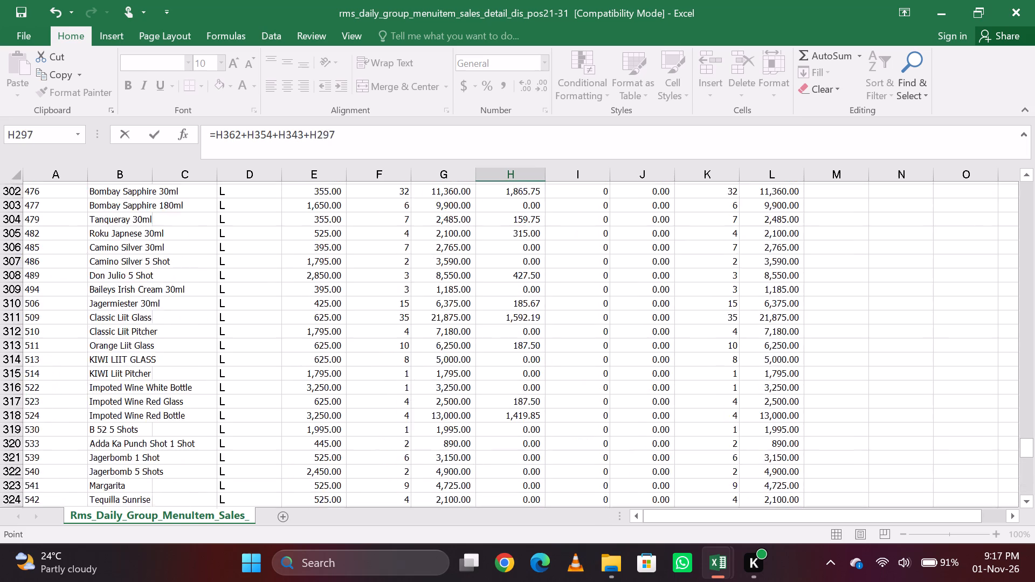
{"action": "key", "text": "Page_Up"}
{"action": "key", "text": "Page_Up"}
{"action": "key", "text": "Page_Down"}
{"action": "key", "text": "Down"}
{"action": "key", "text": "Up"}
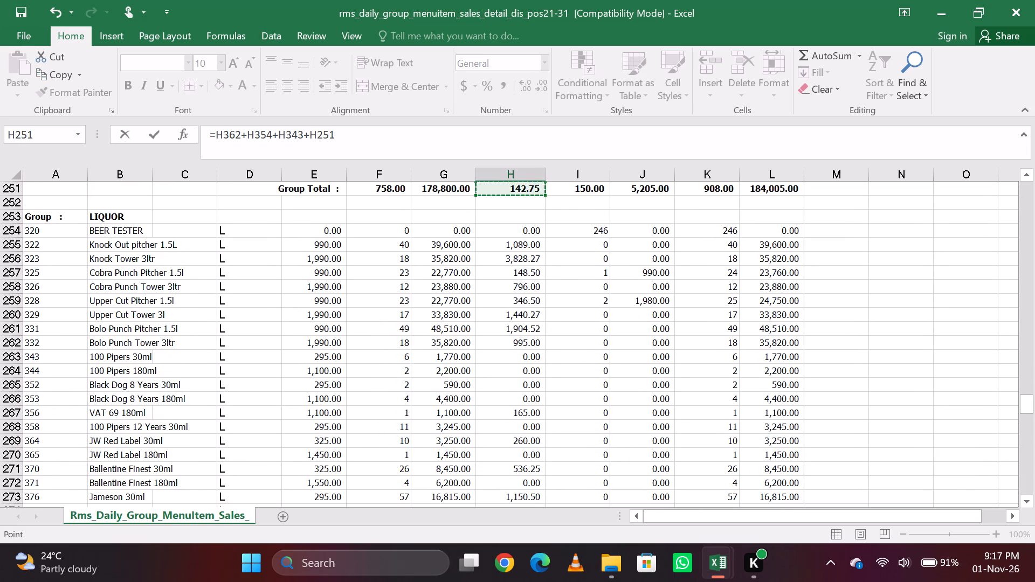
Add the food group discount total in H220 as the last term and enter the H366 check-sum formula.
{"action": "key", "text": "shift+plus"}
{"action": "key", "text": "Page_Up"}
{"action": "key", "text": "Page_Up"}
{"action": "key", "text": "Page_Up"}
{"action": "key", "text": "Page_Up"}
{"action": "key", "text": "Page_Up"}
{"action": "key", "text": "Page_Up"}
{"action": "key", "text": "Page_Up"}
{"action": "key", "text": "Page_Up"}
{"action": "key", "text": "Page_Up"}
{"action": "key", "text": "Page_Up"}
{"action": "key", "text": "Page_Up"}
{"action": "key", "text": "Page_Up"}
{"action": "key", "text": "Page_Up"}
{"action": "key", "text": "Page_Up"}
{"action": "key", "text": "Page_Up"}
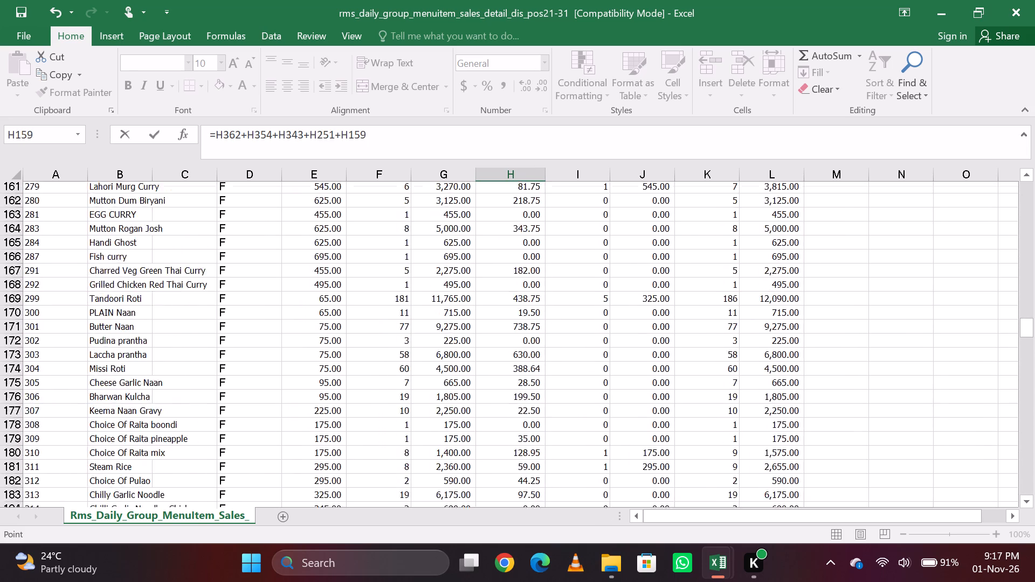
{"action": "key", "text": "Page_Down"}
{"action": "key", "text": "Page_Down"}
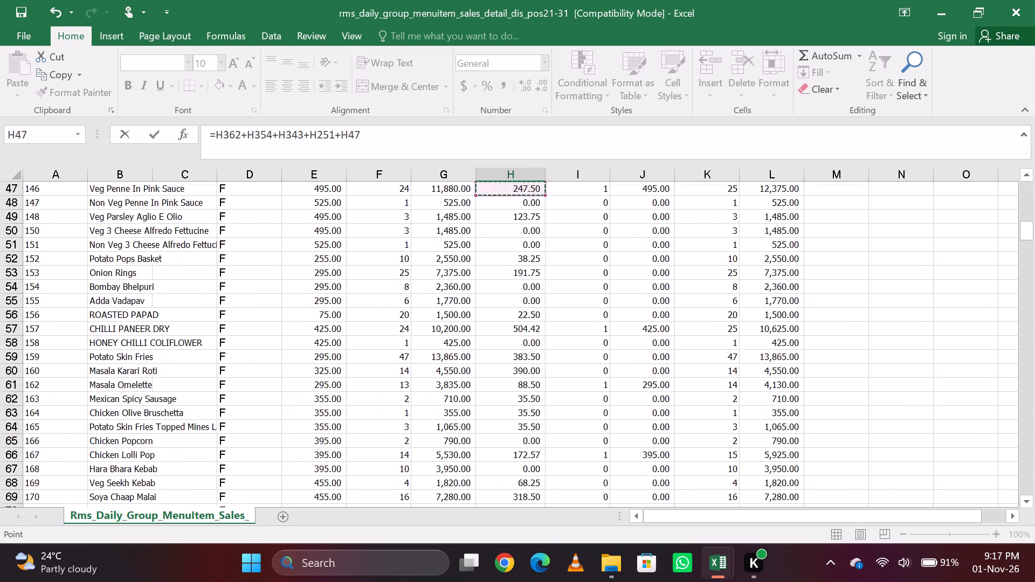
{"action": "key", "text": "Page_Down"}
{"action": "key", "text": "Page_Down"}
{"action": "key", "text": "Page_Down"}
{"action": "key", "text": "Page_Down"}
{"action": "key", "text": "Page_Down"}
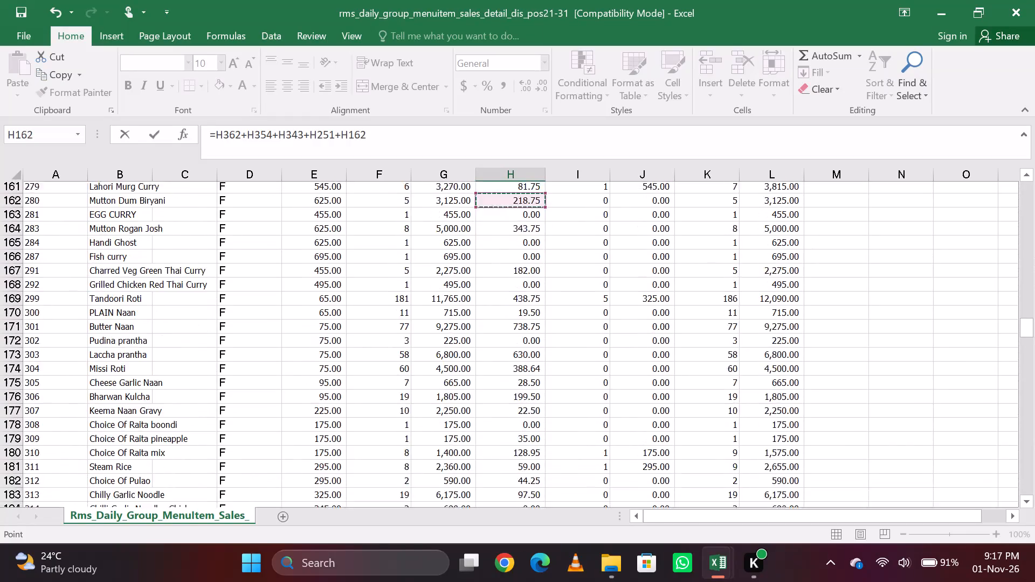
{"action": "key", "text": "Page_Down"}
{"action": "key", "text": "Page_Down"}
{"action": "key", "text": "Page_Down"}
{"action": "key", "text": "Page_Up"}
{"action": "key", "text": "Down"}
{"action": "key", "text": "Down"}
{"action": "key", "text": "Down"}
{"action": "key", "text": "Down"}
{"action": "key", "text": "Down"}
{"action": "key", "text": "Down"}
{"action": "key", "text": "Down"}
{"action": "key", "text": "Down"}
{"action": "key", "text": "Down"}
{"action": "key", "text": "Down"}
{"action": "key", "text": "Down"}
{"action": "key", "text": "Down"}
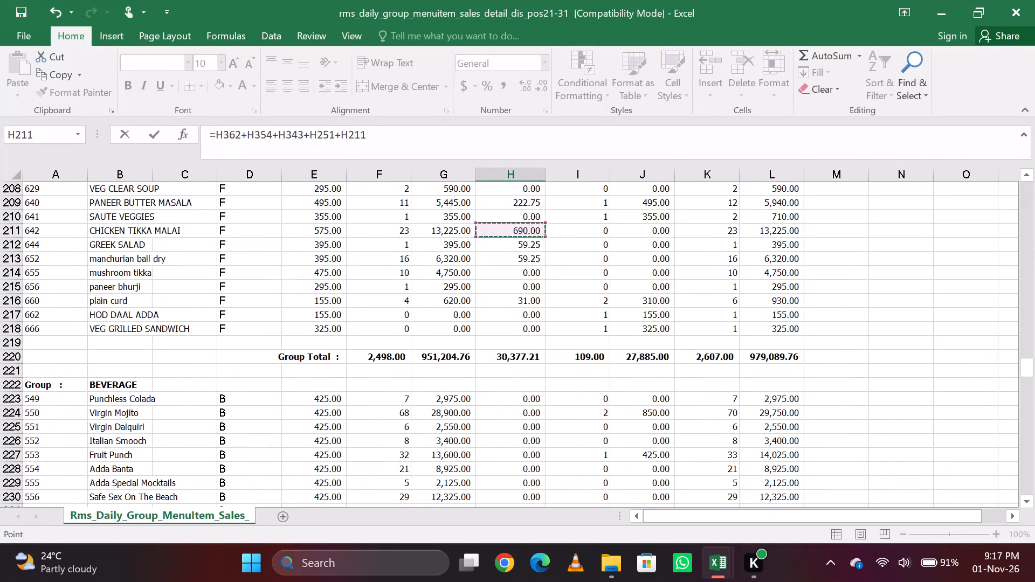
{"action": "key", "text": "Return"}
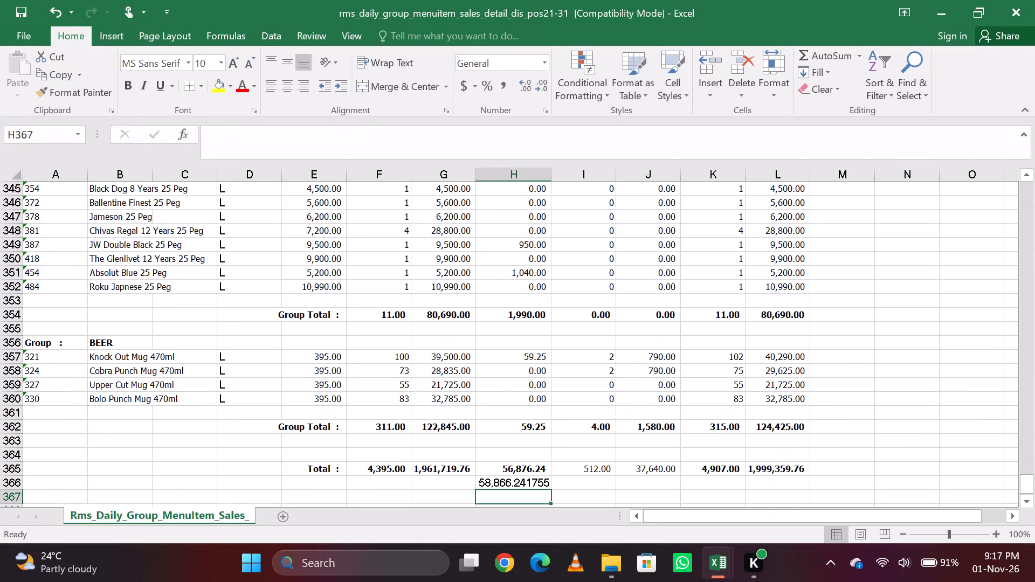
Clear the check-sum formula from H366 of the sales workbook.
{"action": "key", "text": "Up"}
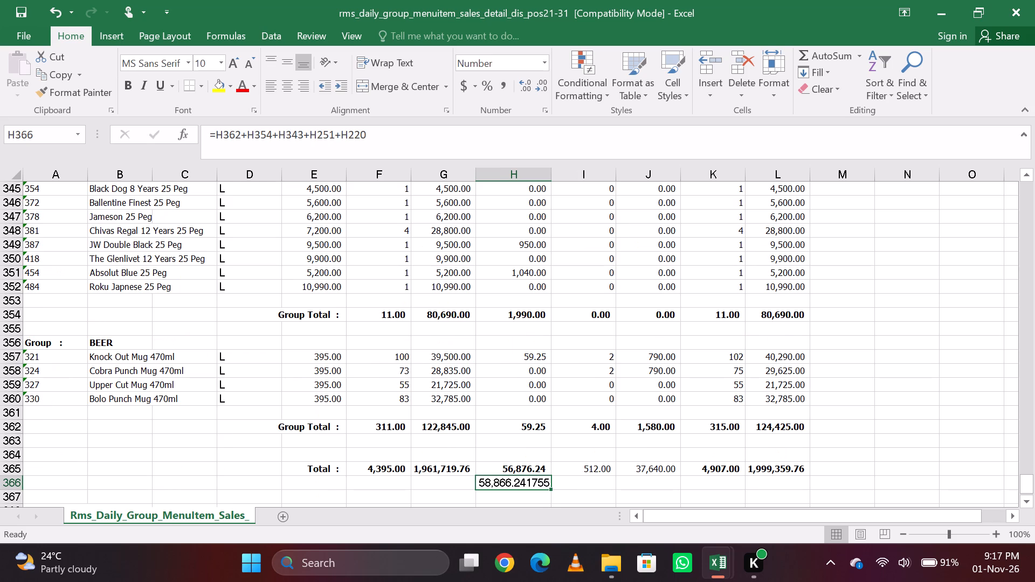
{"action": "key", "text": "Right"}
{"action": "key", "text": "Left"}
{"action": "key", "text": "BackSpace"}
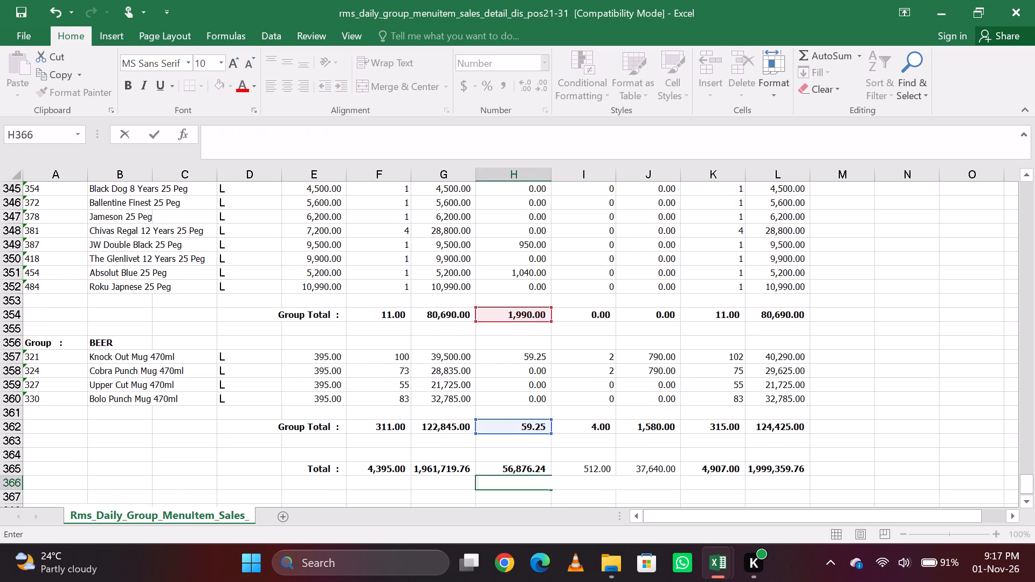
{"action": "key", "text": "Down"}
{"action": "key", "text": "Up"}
Compare the Brewery formula in J9 of DISCOUNT with the BEER group discount in H362 of the sales workbook.
{"action": "key", "text": "alt+Tab"}
{"action": "key", "text": "Left"}
{"action": "key", "text": "Down"}
{"action": "key", "text": "Down"}
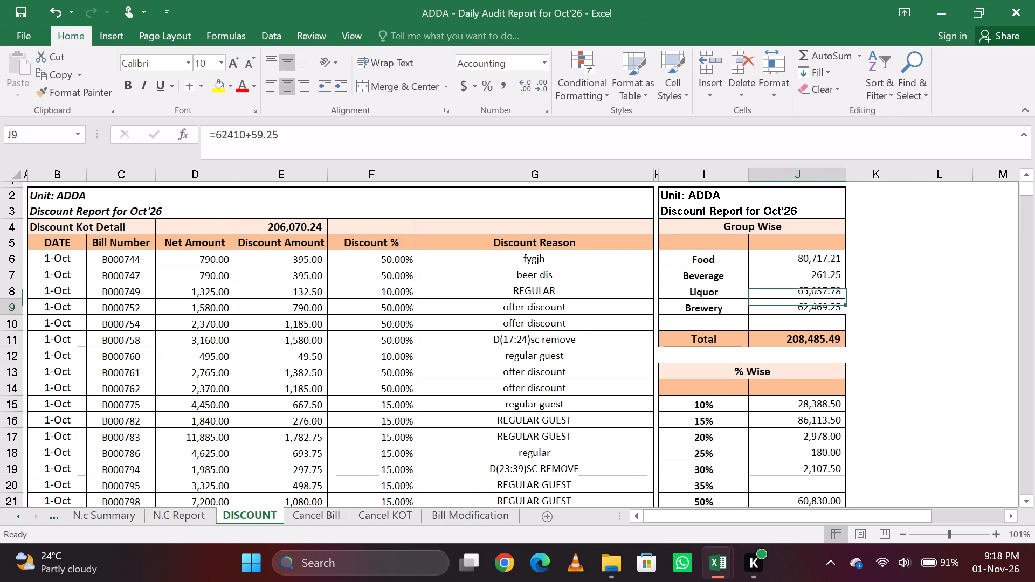
{"action": "key", "text": "alt+Tab"}
{"action": "key", "text": "Up"}
{"action": "key", "text": "Up"}
{"action": "key", "text": "Up"}
{"action": "key", "text": "Up"}
{"action": "key", "text": "alt+Tab"}
Compare the Liquor formula in J8 of DISCOUNT with the combined liquor discount in H343 of the sales workbook.
{"action": "key", "text": "Up"}
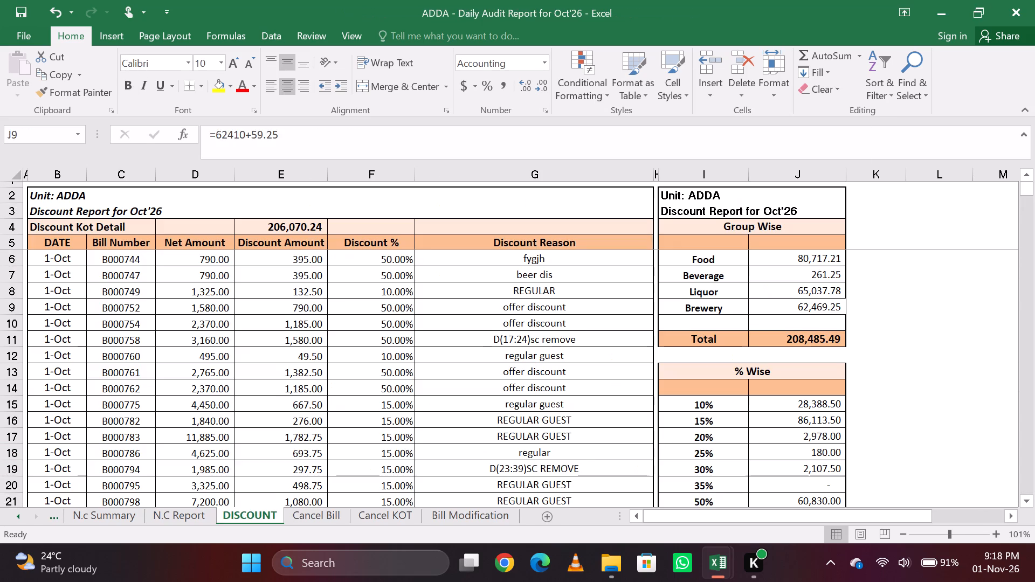
{"action": "key", "text": "alt+Tab"}
{"action": "key", "text": "Up"}
{"action": "key", "text": "Up"}
{"action": "key", "text": "Up"}
{"action": "key", "text": "Up"}
{"action": "key", "text": "Up"}
{"action": "key", "text": "Up"}
{"action": "key", "text": "Up"}
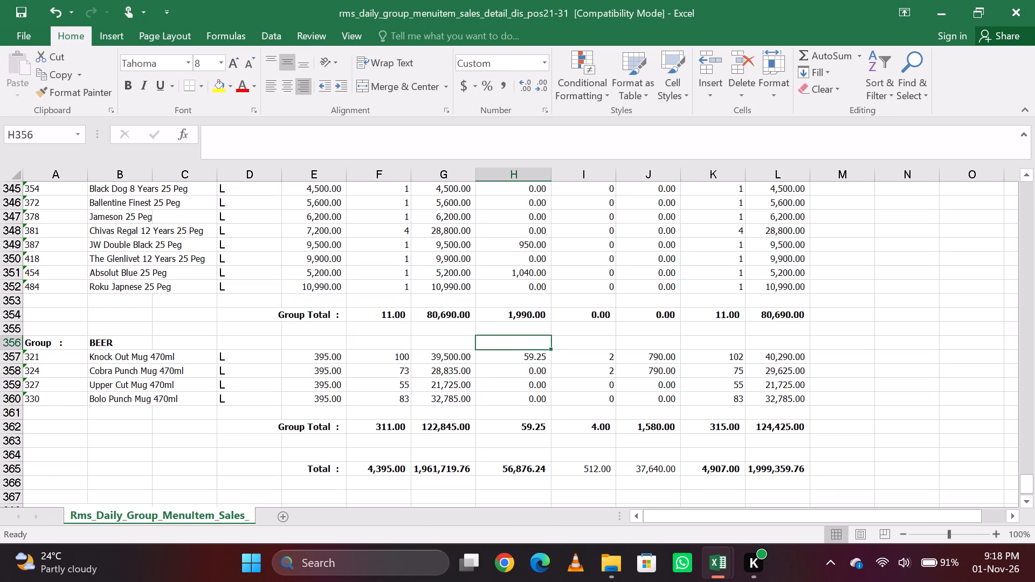
{"action": "key", "text": "Up"}
{"action": "key", "text": "Up"}
{"action": "key", "text": "Up"}
{"action": "key", "text": "Up"}
{"action": "key", "text": "Up"}
{"action": "key", "text": "Up"}
{"action": "key", "text": "Up"}
{"action": "key", "text": "Up"}
{"action": "key", "text": "Up"}
{"action": "key", "text": "Up"}
{"action": "key", "text": "Up"}
{"action": "key", "text": "Up"}
{"action": "key", "text": "Up"}
{"action": "key", "text": "Up"}
{"action": "key", "text": "Up"}
{"action": "key", "text": "Up"}
{"action": "key", "text": "Up"}
{"action": "key", "text": "Down"}
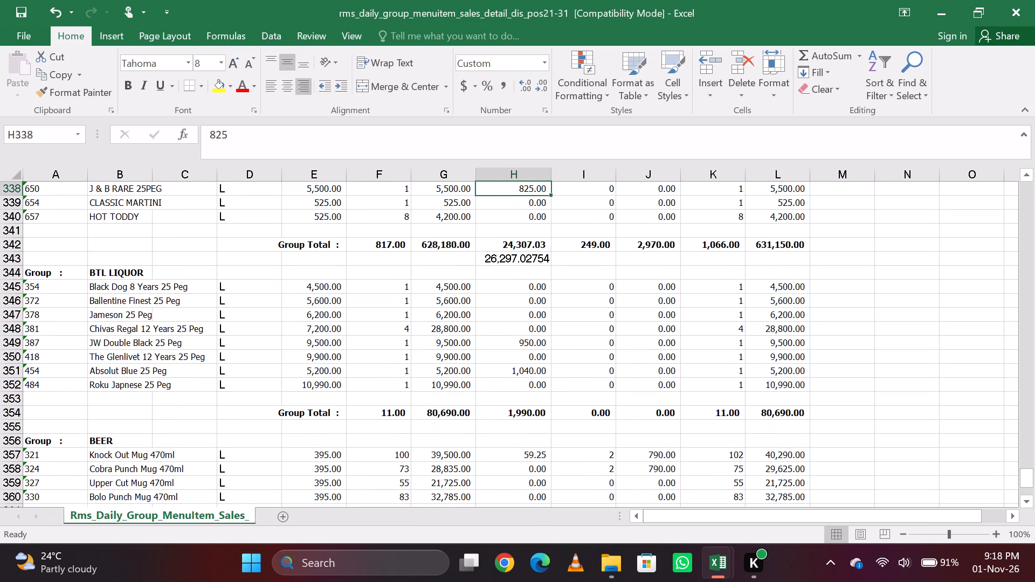
{"action": "key", "text": "Down"}
{"action": "key", "text": "Down"}
{"action": "key", "text": "Down"}
{"action": "key", "text": "Down"}
{"action": "key", "text": "Up"}
{"action": "key", "text": "Down"}
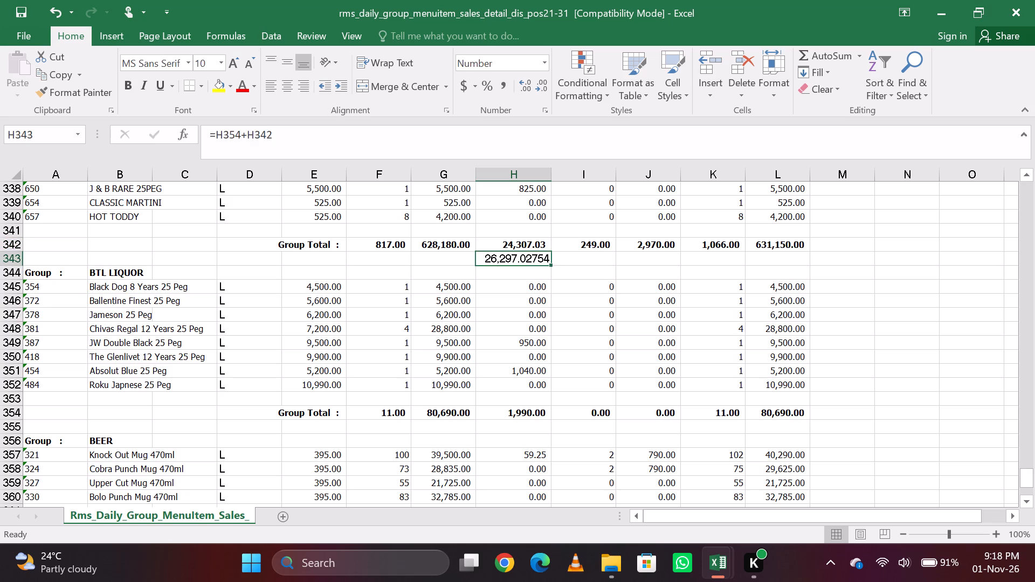
{"action": "key", "text": "Up"}
{"action": "key", "text": "Down"}
{"action": "key", "text": "alt+Tab"}
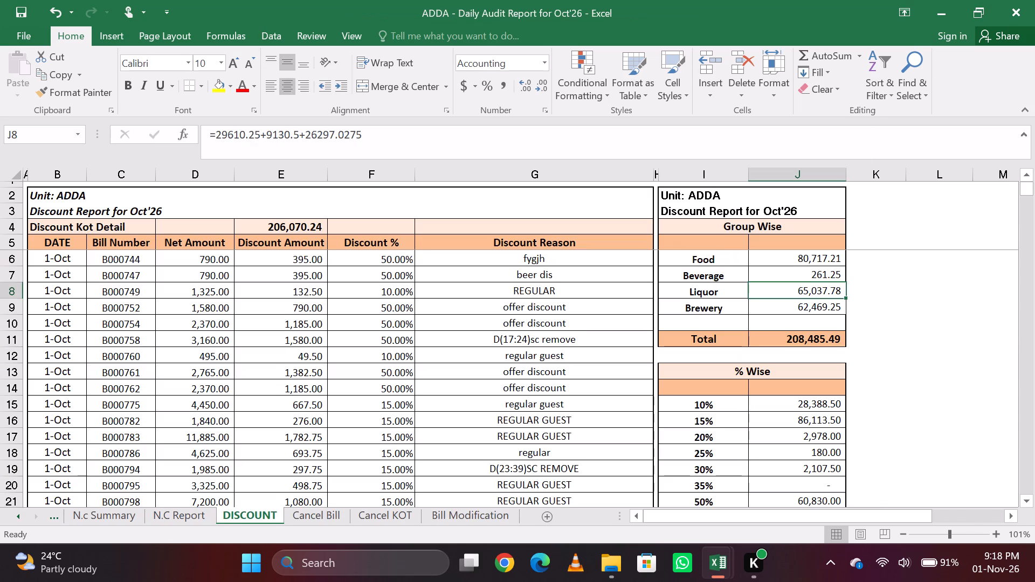
{"action": "key", "text": "alt+Tab"}
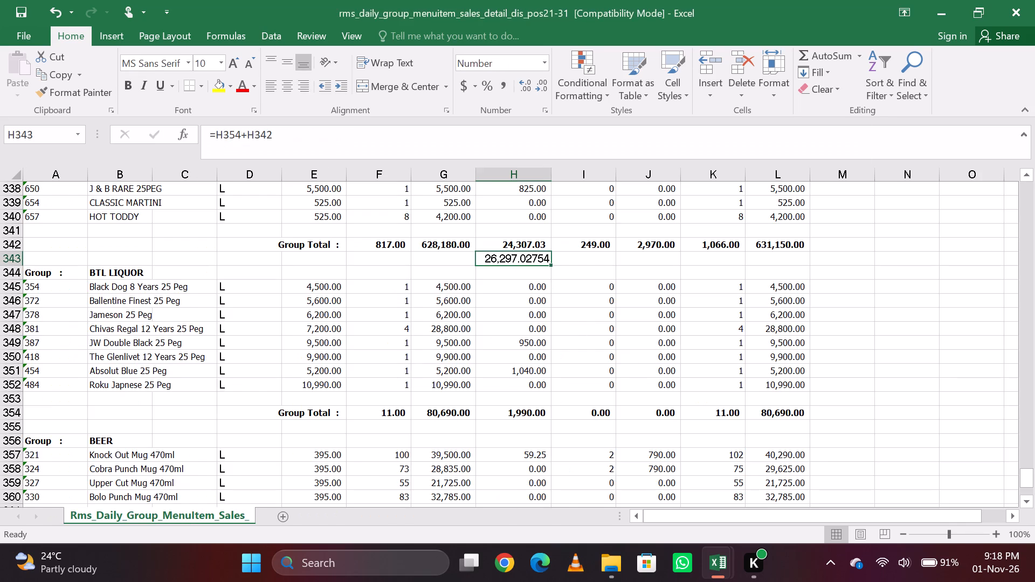
Compare the Beverage formula in J7 of DISCOUNT with the BEVERAGE group discount total in H251 of the sales workbook.
{"action": "key", "text": "alt+Tab"}
{"action": "key", "text": "Up"}
{"action": "key", "text": "alt+Tab"}
{"action": "key", "text": "Up"}
{"action": "key", "text": "Up"}
{"action": "key", "text": "Up"}
{"action": "key", "text": "Up"}
{"action": "key", "text": "Up"}
{"action": "key", "text": "Up"}
{"action": "key", "text": "Up"}
{"action": "key", "text": "Up"}
{"action": "key", "text": "Up"}
{"action": "key", "text": "Up"}
{"action": "key", "text": "Up"}
{"action": "key", "text": "Up"}
{"action": "key", "text": "Up"}
{"action": "key", "text": "Up"}
{"action": "key", "text": "Up"}
{"action": "key", "text": "Up"}
{"action": "key", "text": "Up"}
{"action": "key", "text": "Up"}
{"action": "key", "text": "Up"}
{"action": "key", "text": "Up"}
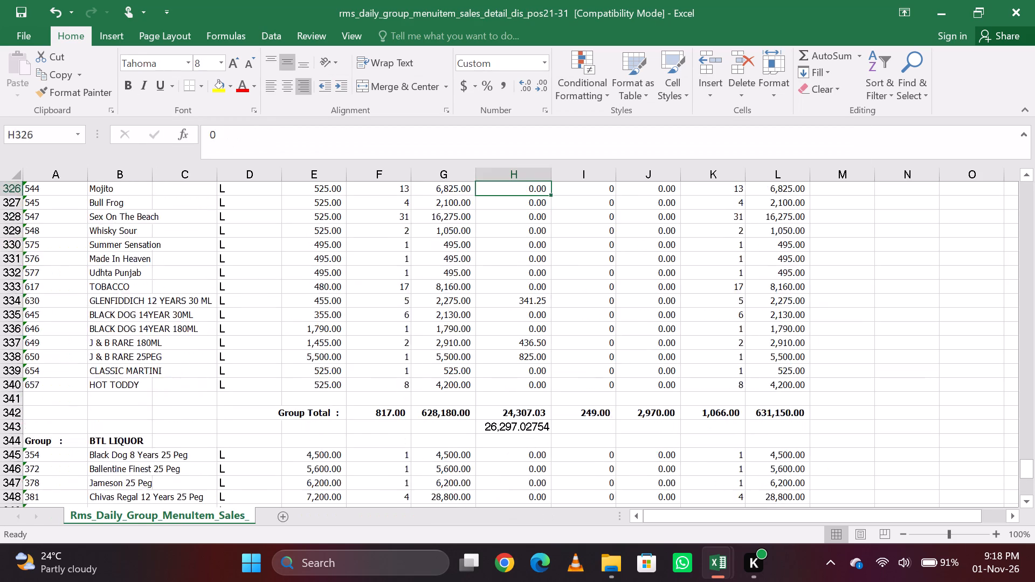
{"action": "key", "text": "Page_Up"}
{"action": "key", "text": "Page_Up"}
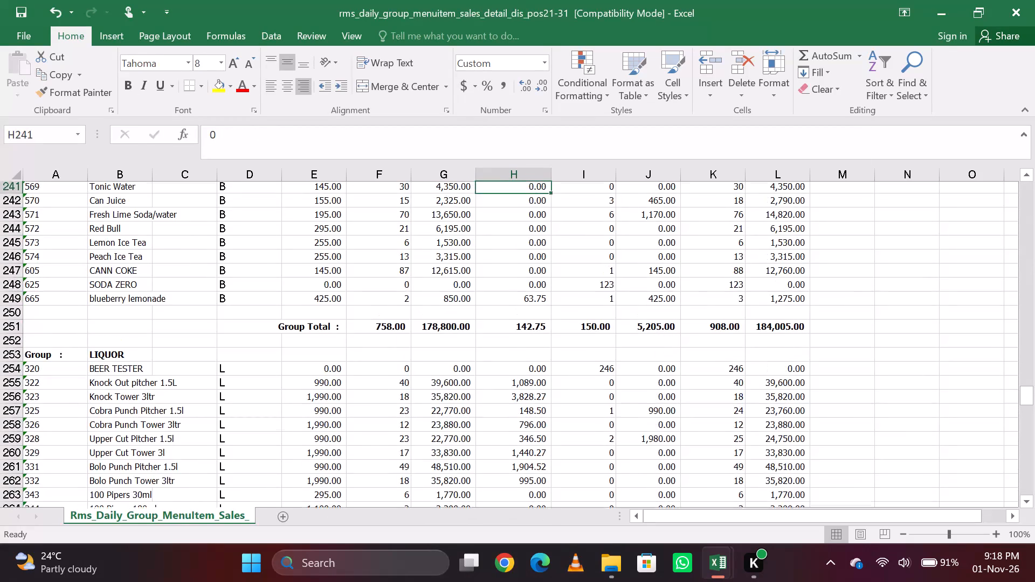
{"action": "key", "text": "alt+Tab"}
{"action": "key", "text": "Up"}
{"action": "key", "text": "Down"}
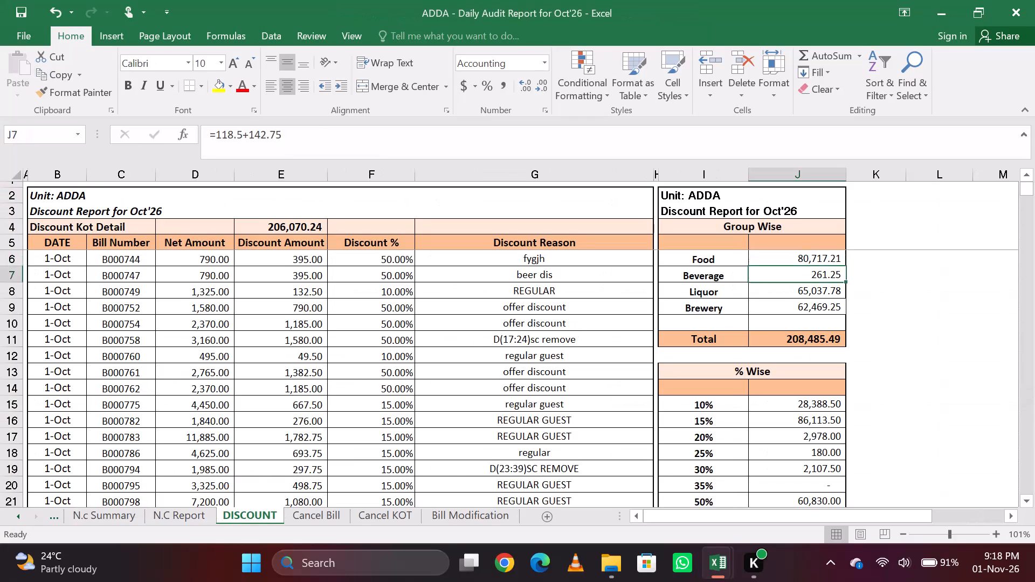
Compare the Food formula in J6 of DISCOUNT with the food group discount total in H220 of the sales workbook.
{"action": "key", "text": "alt+Tab"}
{"action": "key", "text": "Page_Up"}
{"action": "key", "text": "Page_Up"}
{"action": "key", "text": "Page_Down"}
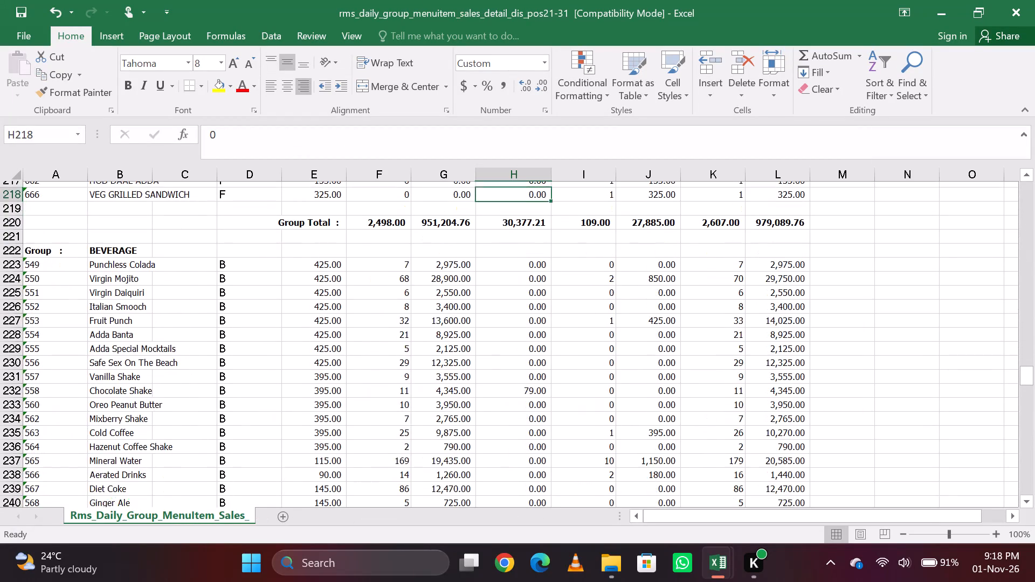
{"action": "key", "text": "alt+Tab"}
{"action": "key", "text": "Up"}
{"action": "key", "text": "Up"}
{"action": "key", "text": "Down"}
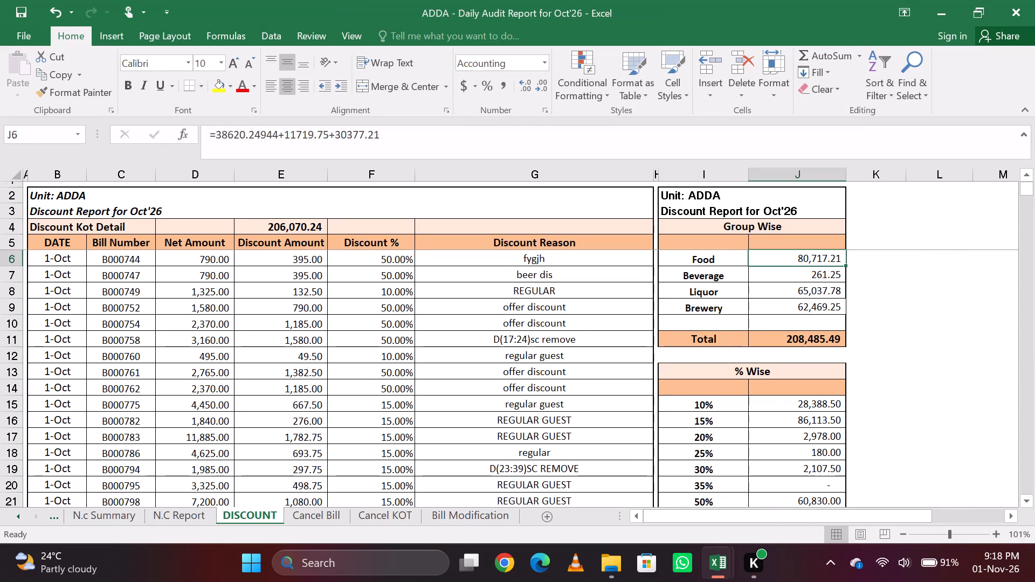
Return to the top of the 21–31 October group sales workbook and close it without saving changes.
{"action": "key", "text": "alt+Tab"}
{"action": "key", "text": "Up"}
{"action": "key", "text": "Page_Up"}
{"action": "key", "text": "Page_Up"}
{"action": "key", "text": "Page_Up"}
{"action": "key", "text": "Page_Up"}
{"action": "key", "text": "Page_Up"}
{"action": "key", "text": "Page_Up"}
{"action": "key", "text": "Page_Up"}
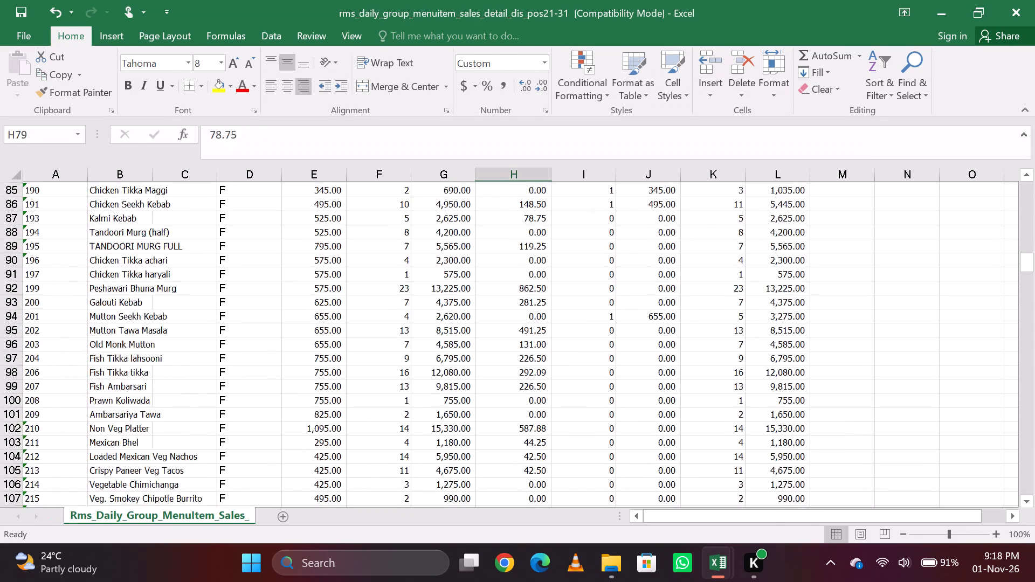
{"action": "key", "text": "Page_Up"}
{"action": "key", "text": "Page_Up"}
{"action": "key", "text": "Page_Up"}
{"action": "key", "text": "Page_Up"}
{"action": "left_click", "coordinate": [1034, 0]}
{"action": "key", "text": "Right"}
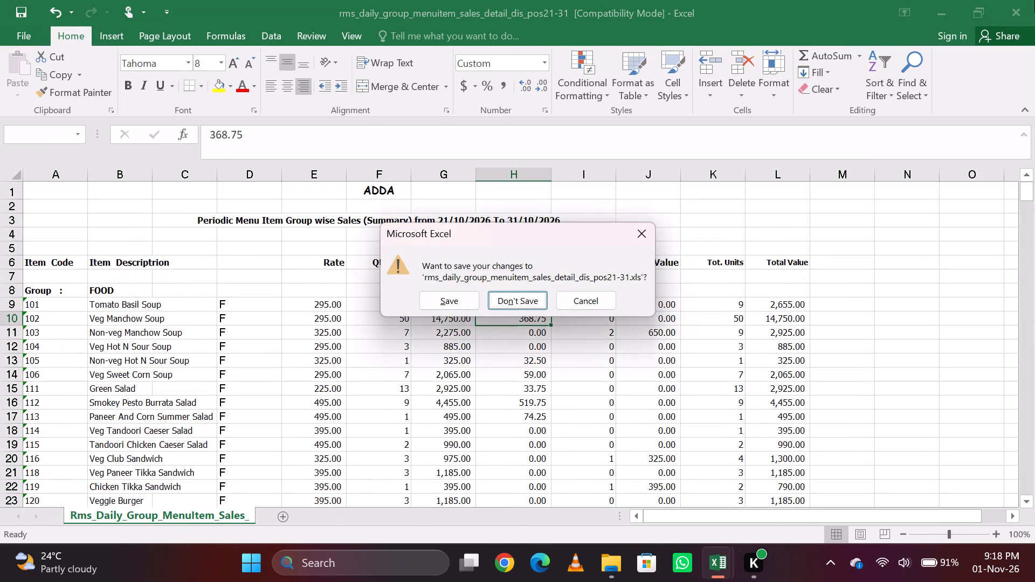
{"action": "key", "text": "Return"}
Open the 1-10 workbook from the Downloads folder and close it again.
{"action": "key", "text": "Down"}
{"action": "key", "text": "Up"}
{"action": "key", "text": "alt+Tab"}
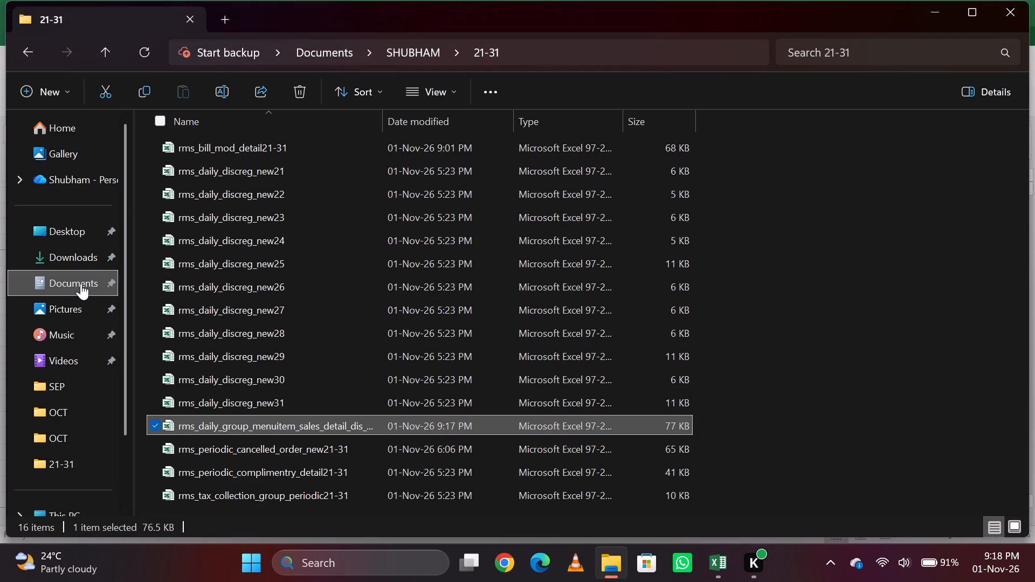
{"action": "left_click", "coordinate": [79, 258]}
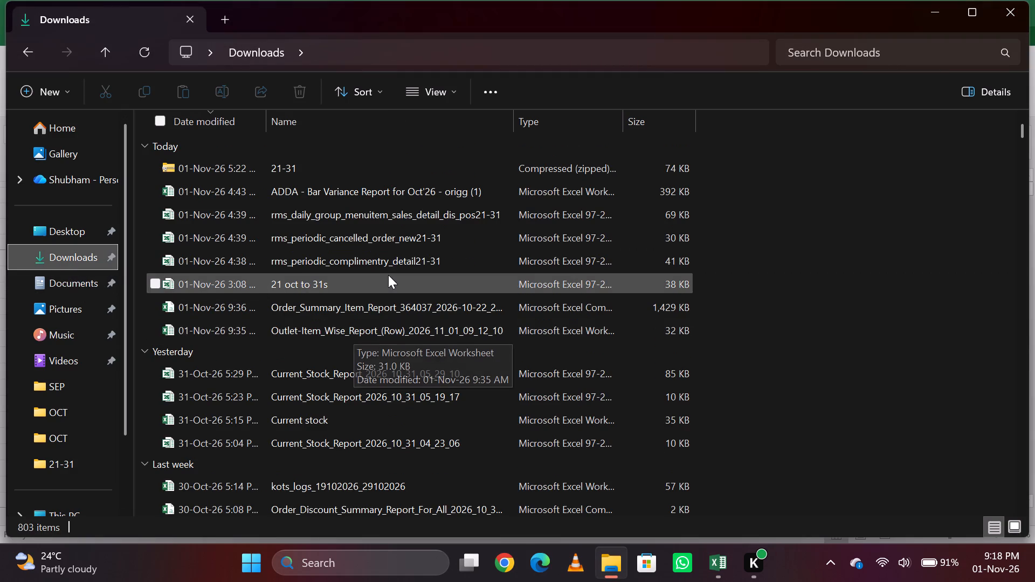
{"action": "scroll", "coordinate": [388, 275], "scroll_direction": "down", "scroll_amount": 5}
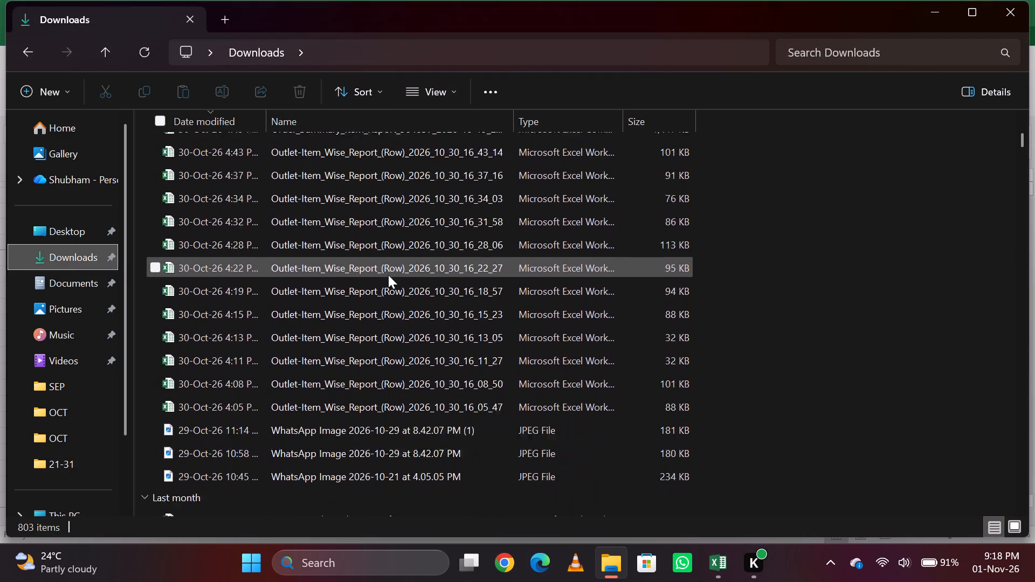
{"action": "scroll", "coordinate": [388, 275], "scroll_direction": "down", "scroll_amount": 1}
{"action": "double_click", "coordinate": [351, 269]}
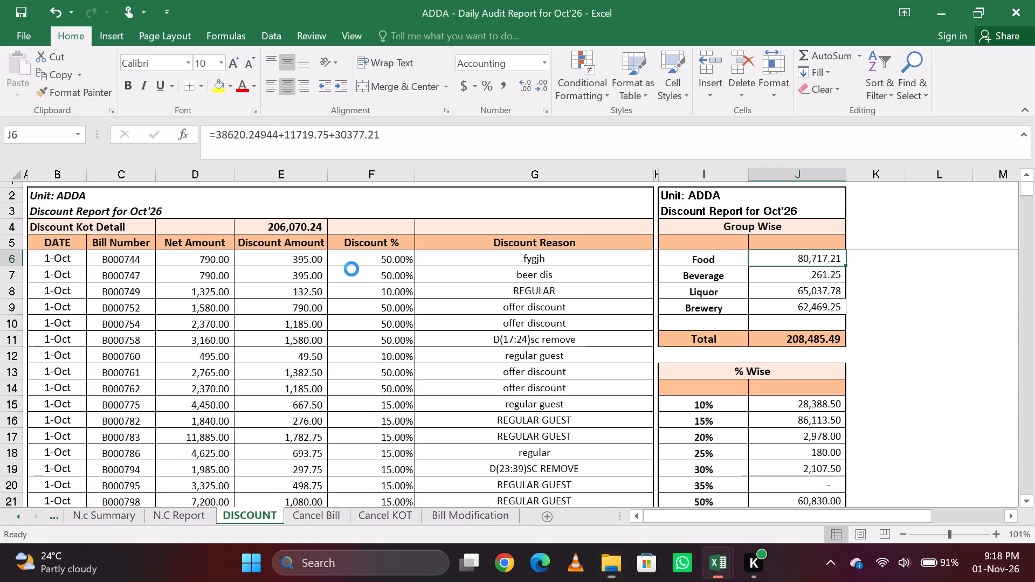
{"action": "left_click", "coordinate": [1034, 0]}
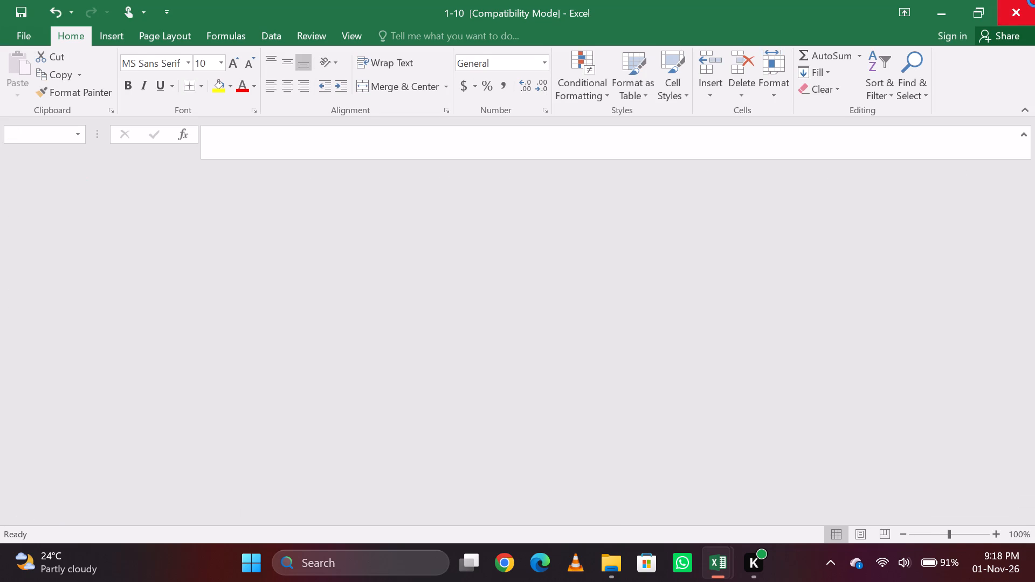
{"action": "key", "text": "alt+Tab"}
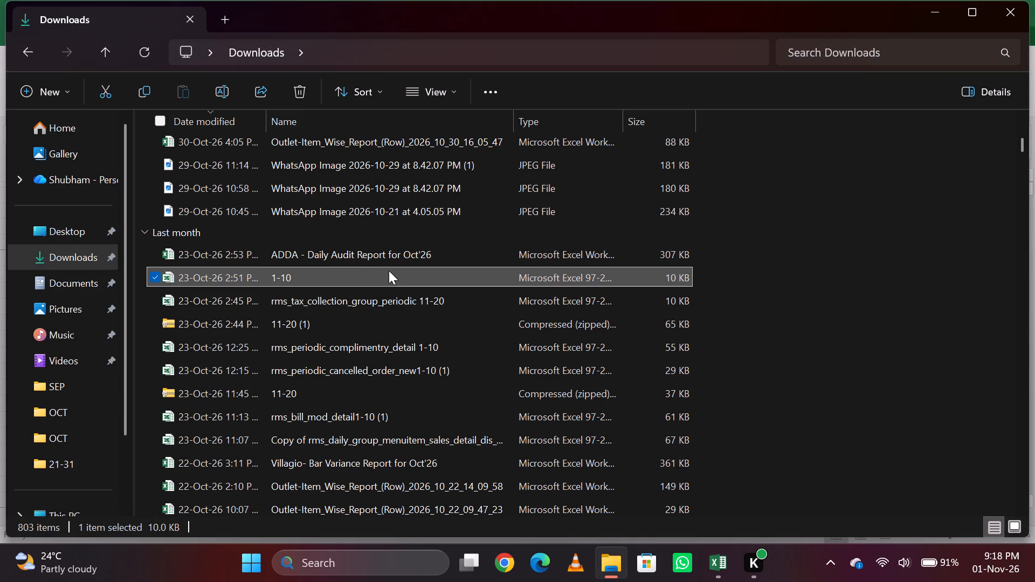
Open the rms_daily_group_menuitem_sales_detail_dis_pos13-20 workbook from the 11-20 (1) archive in Downloads and enable editing.
{"action": "left_click", "coordinate": [376, 323]}
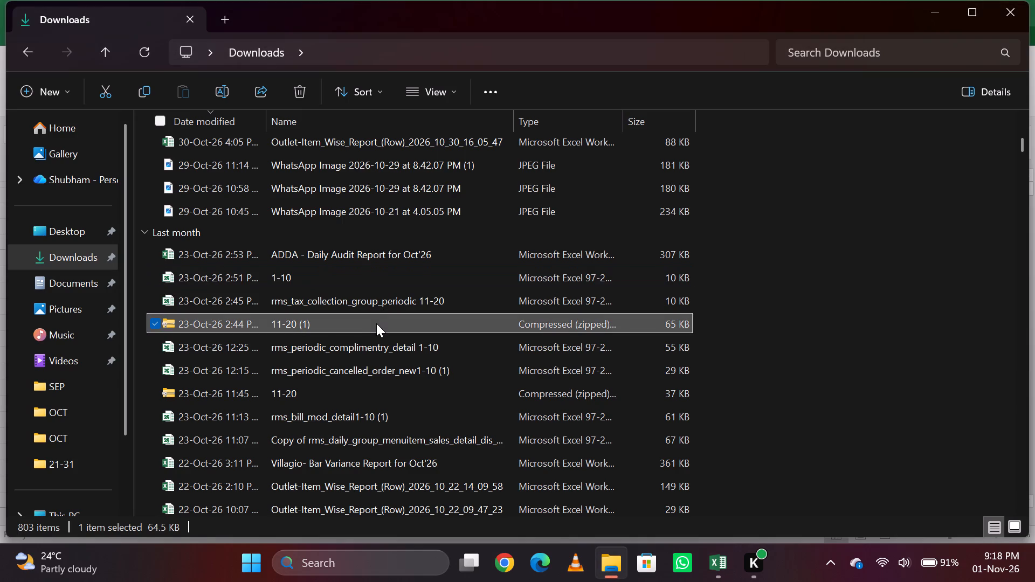
{"action": "double_click", "coordinate": [376, 323]}
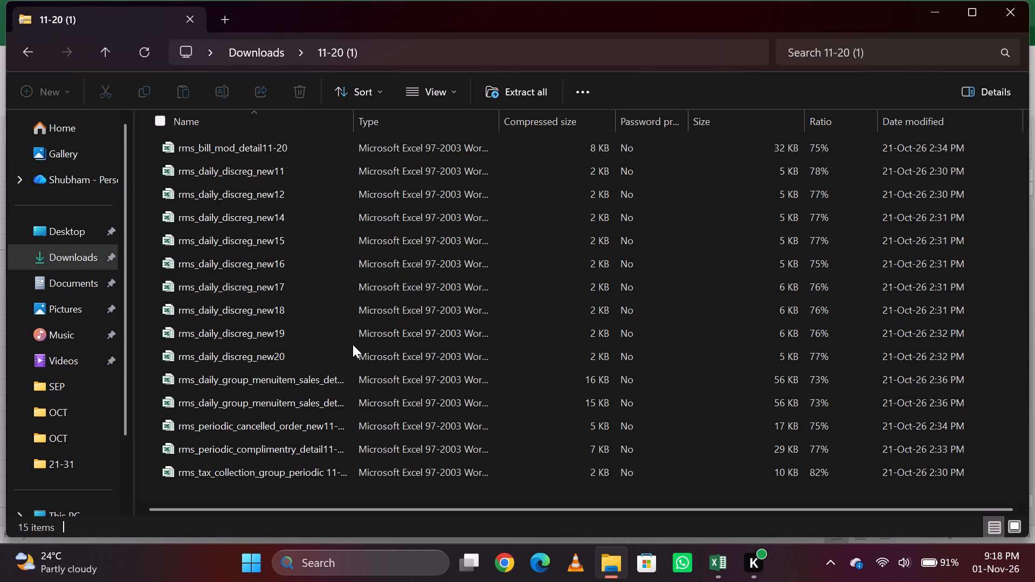
{"action": "double_click", "coordinate": [350, 408]}
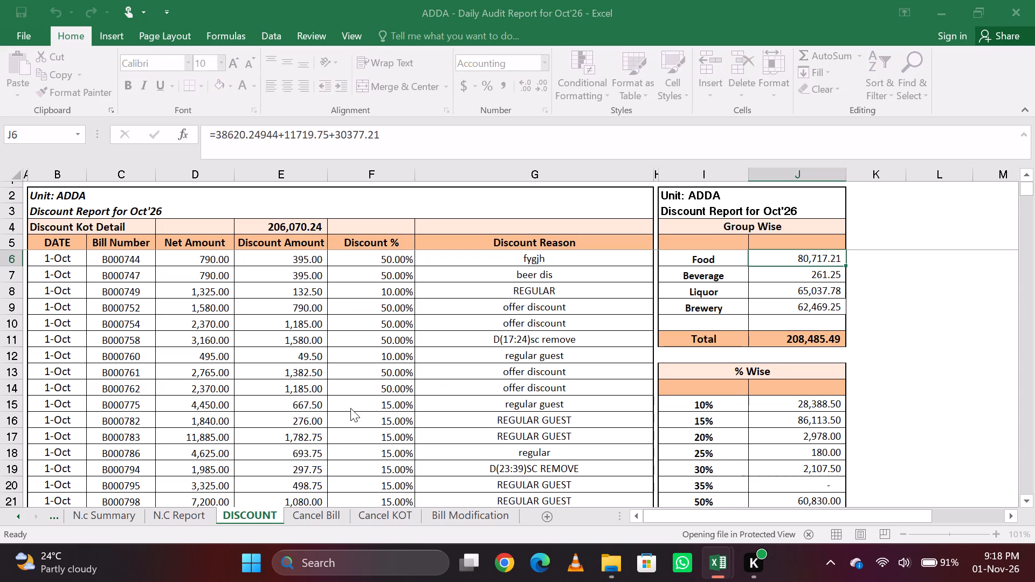
{"action": "left_click", "coordinate": [640, 64]}
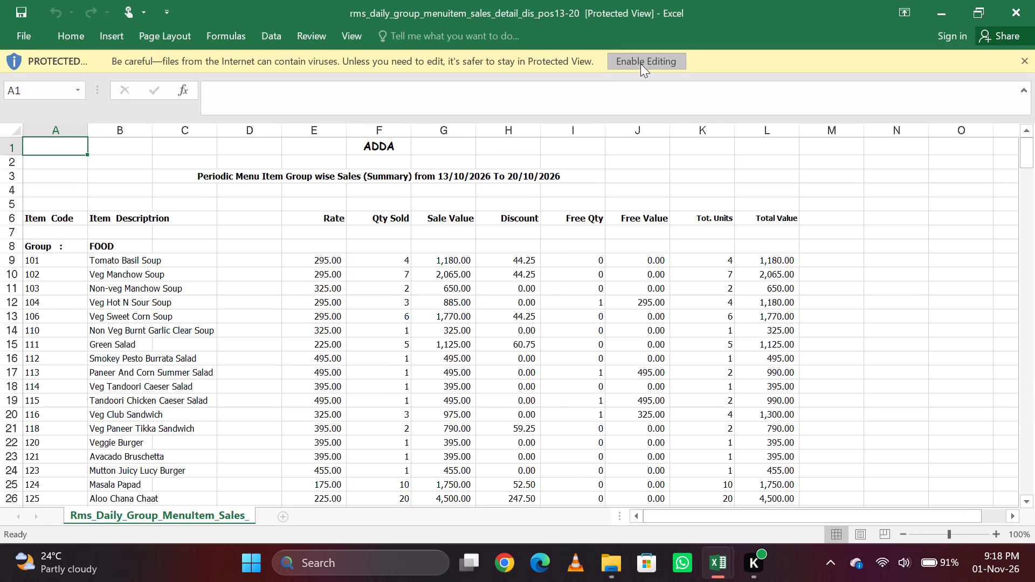
Compare the Food formula in J6 of DISCOUNT with the food group discount total in H191 of the 13–20 October sales workbook.
{"action": "left_click", "coordinate": [512, 364]}
{"action": "key", "text": "Down"}
{"action": "key", "text": "Down"}
{"action": "key", "text": "Down"}
{"action": "key", "text": "Down"}
{"action": "key", "text": "Down"}
{"action": "key", "text": "Down"}
{"action": "key", "text": "Down"}
{"action": "key", "text": "Down"}
{"action": "key", "text": "Down"}
{"action": "key", "text": "Down"}
{"action": "key", "text": "Down"}
{"action": "key", "text": "Down"}
{"action": "key", "text": "Down"}
{"action": "key", "text": "Down"}
{"action": "key", "text": "Down"}
{"action": "key", "text": "Down"}
{"action": "key", "text": "Down"}
{"action": "key", "text": "Down"}
{"action": "key", "text": "Down"}
{"action": "key", "text": "Down"}
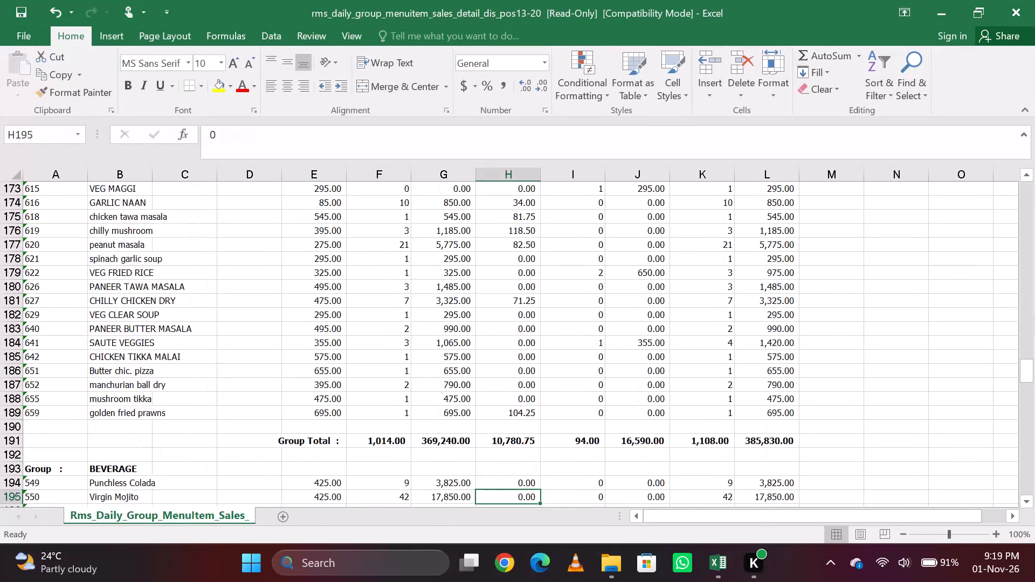
{"action": "key", "text": "Up"}
{"action": "key", "text": "Up"}
{"action": "key", "text": "Up"}
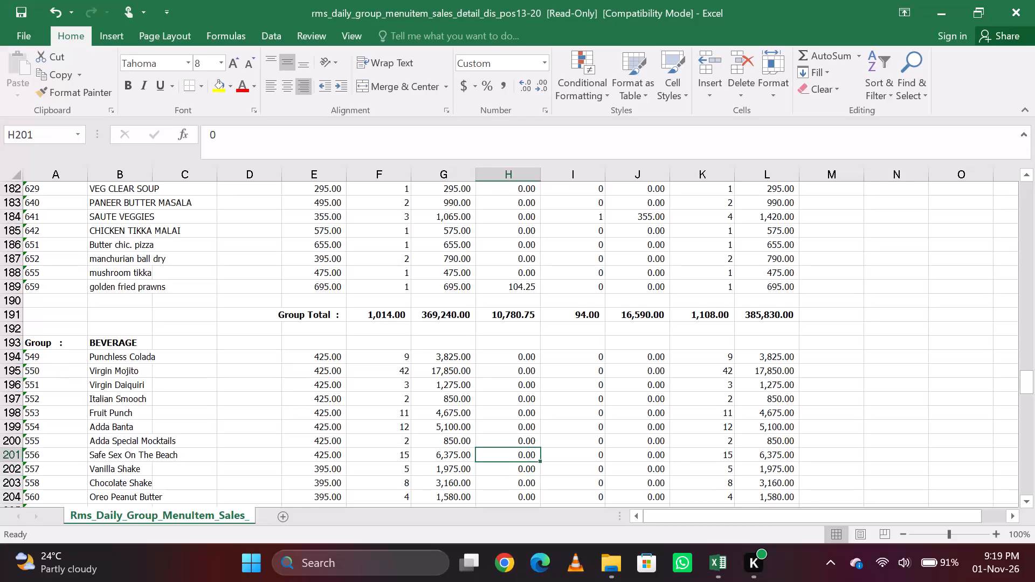
{"action": "key", "text": "alt+Tab"}
{"action": "key", "text": "Up"}
{"action": "key", "text": "Up"}
{"action": "key", "text": "Down"}
{"action": "key", "text": "Down"}
{"action": "key", "text": "Down"}
{"action": "key", "text": "Up"}
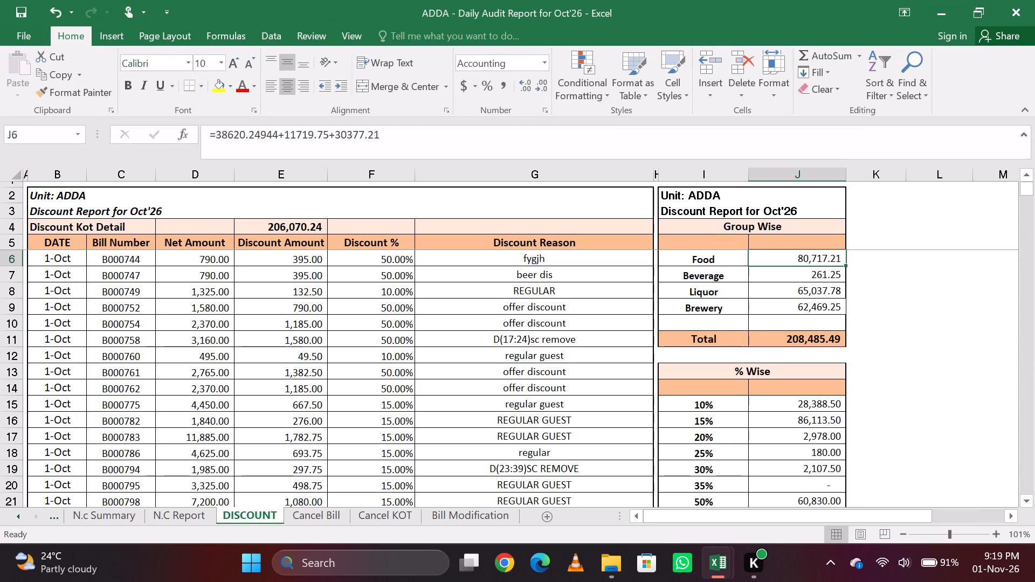
{"action": "key", "text": "Down"}
{"action": "key", "text": "Up"}
{"action": "key", "text": "alt+Tab"}
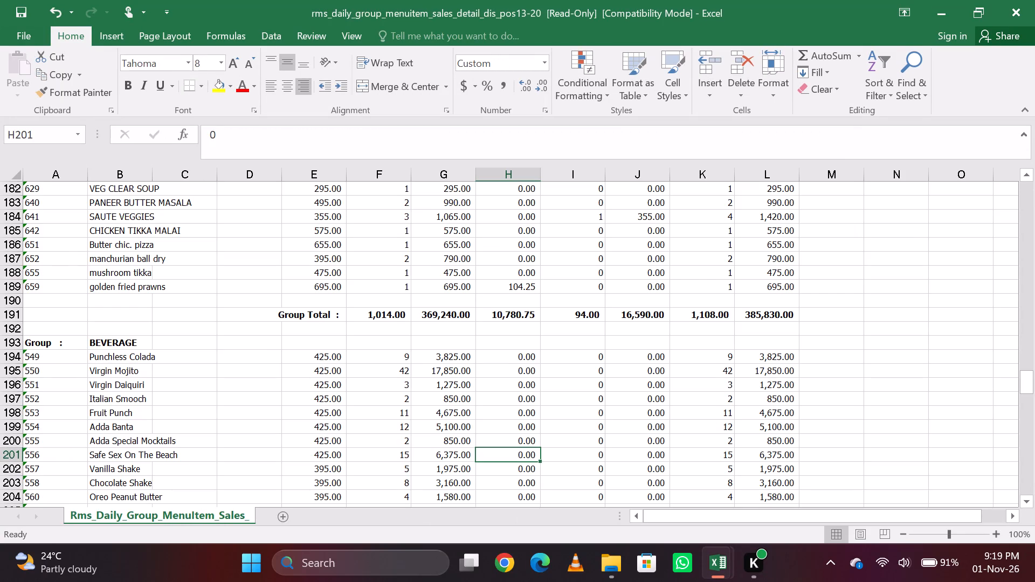
Check the date range at the top of the pos13-20 sales workbook and close the workbook.
{"action": "key", "text": "Up"}
{"action": "key", "text": "Up"}
{"action": "key", "text": "Up"}
{"action": "key", "text": "Up"}
{"action": "key", "text": "Right"}
{"action": "key", "text": "Up"}
{"action": "key", "text": "Page_Up"}
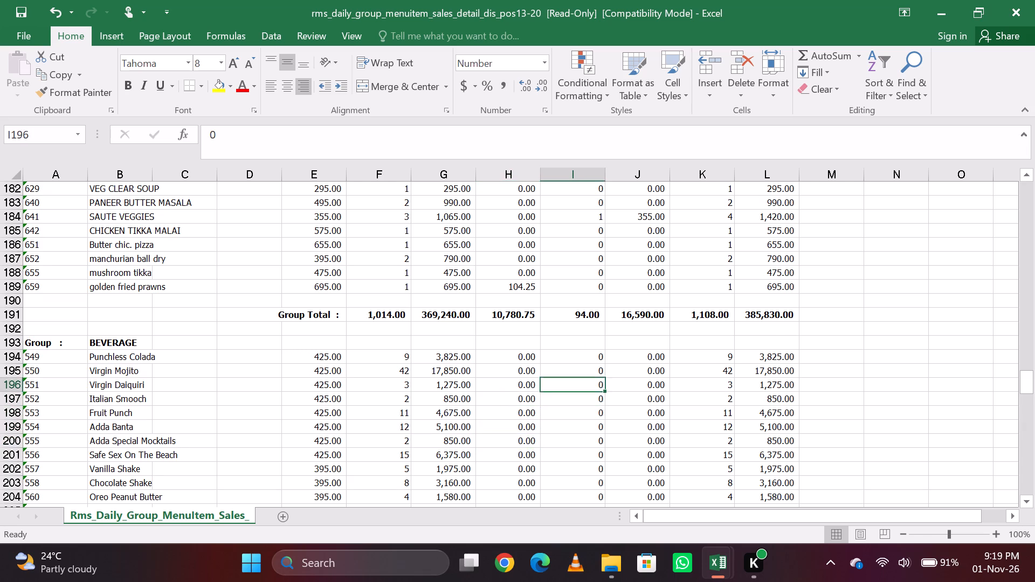
{"action": "key", "text": "Page_Up"}
{"action": "key", "text": "Page_Up"}
{"action": "key", "text": "Page_Up"}
{"action": "key", "text": "Page_Up"}
{"action": "key", "text": "Page_Up"}
{"action": "key", "text": "Page_Up"}
{"action": "key", "text": "Page_Up"}
{"action": "key", "text": "Page_Up"}
{"action": "key", "text": "Page_Up"}
{"action": "key", "text": "Page_Up"}
{"action": "key", "text": "Page_Up"}
{"action": "key", "text": "Page_Up"}
{"action": "key", "text": "Page_Up"}
{"action": "key", "text": "Page_Up"}
{"action": "key", "text": "Page_Up"}
{"action": "key", "text": "Page_Up"}
{"action": "key", "text": "Page_Up"}
{"action": "key", "text": "Page_Up"}
{"action": "key", "text": "Page_Up"}
{"action": "key", "text": "Page_Up"}
{"action": "key", "text": "Page_Up"}
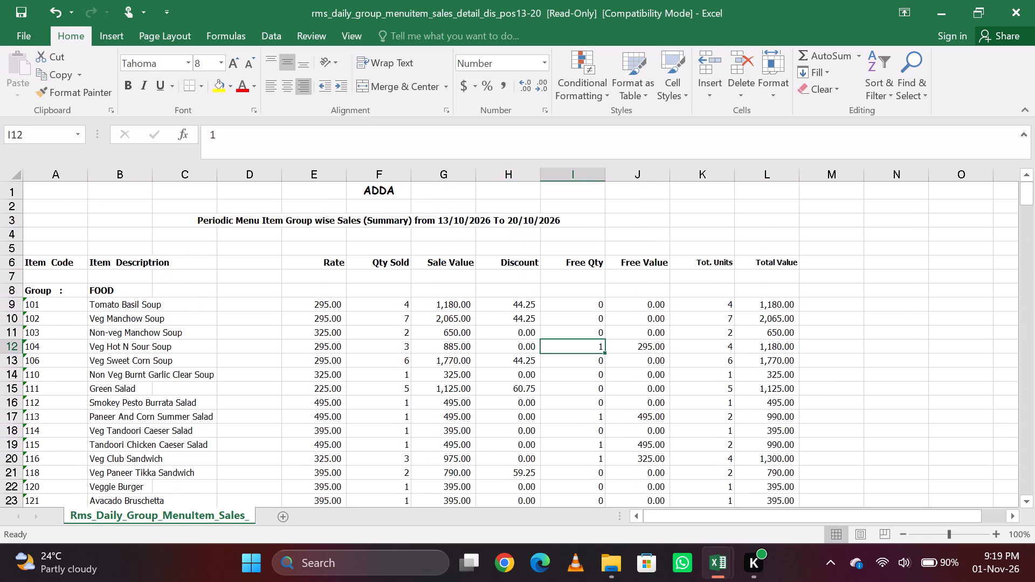
{"action": "left_click", "coordinate": [1034, 0]}
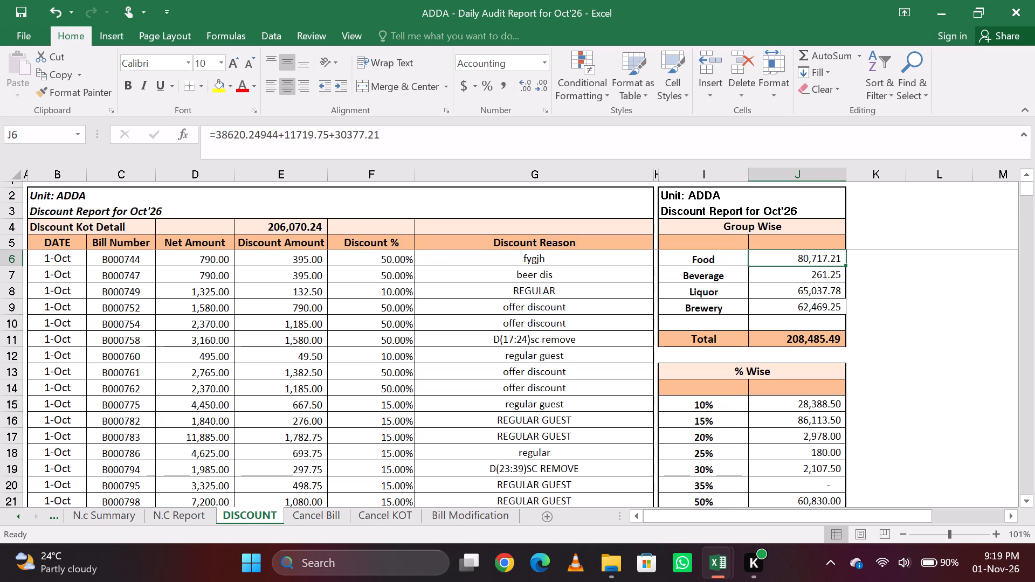
Open the rms_daily_group_menuitem_sales_detail_dis_pos11-20 workbook from the 11-20 (1) archive and enable editing.
{"action": "key", "text": "alt+Tab"}
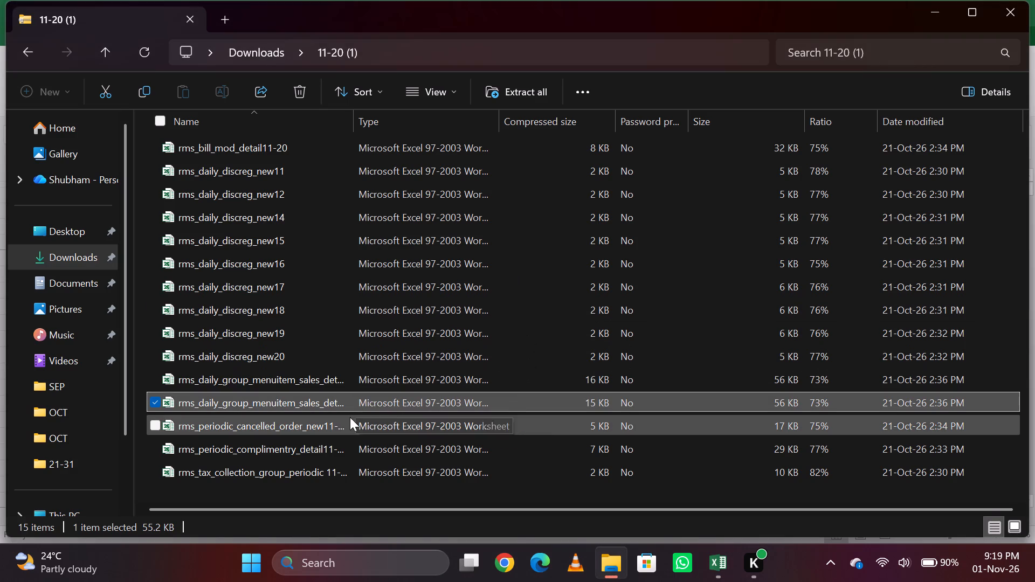
{"action": "left_click", "coordinate": [343, 422]}
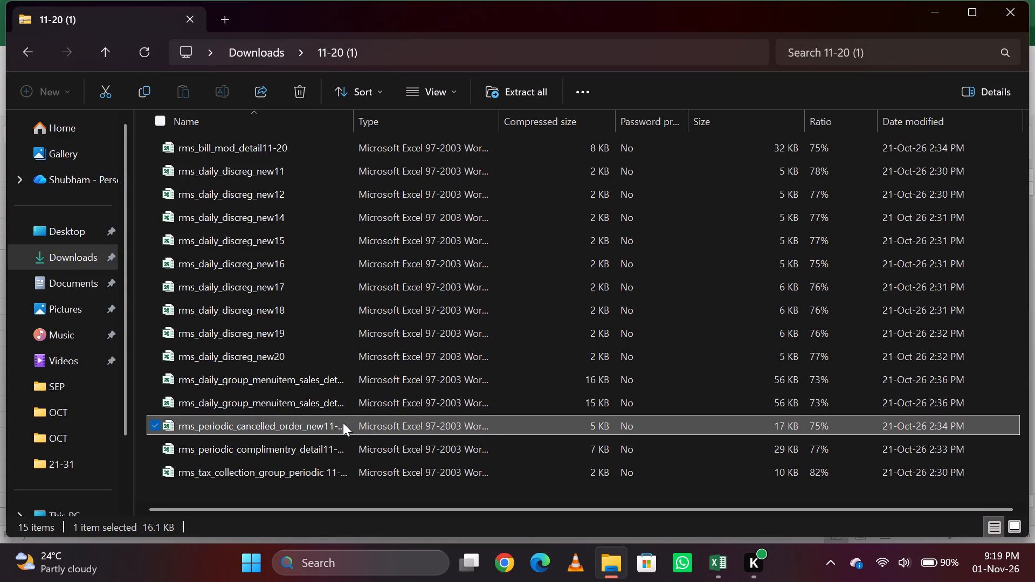
{"action": "double_click", "coordinate": [335, 375]}
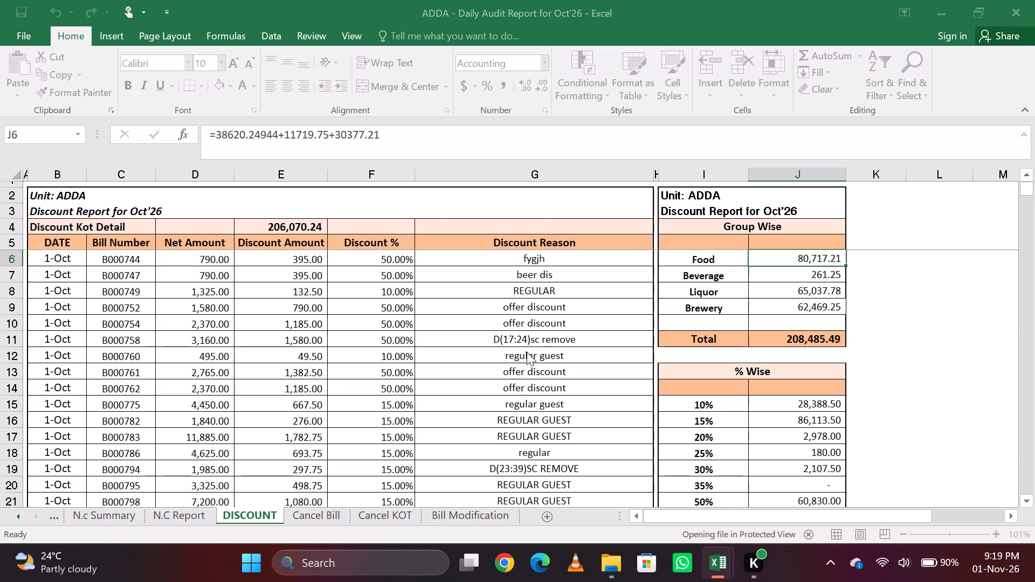
{"action": "left_click", "coordinate": [527, 352]}
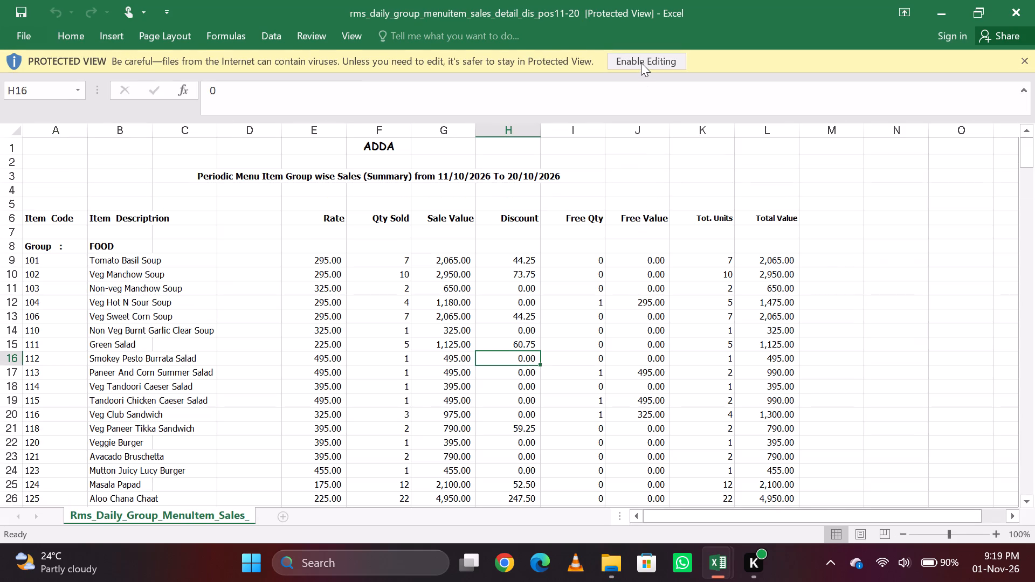
{"action": "left_click", "coordinate": [641, 63]}
Compare the food group discount total in H193 of the 11–20 October sales workbook with the Food formula in J6 of DISCOUNT.
{"action": "key", "text": "Page_Down"}
{"action": "key", "text": "Page_Down"}
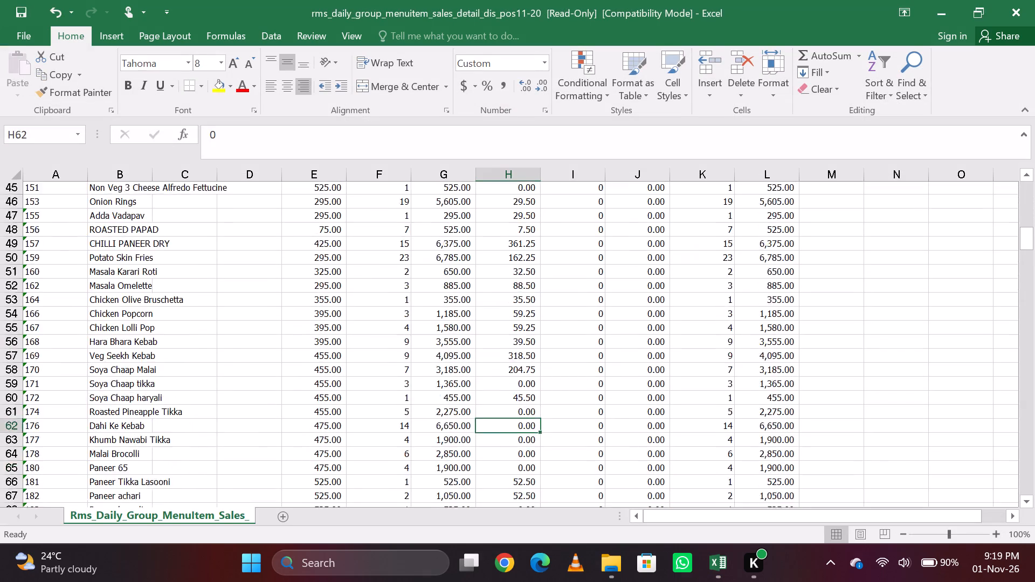
{"action": "key", "text": "Page_Down"}
{"action": "key", "text": "Page_Down"}
{"action": "key", "text": "Page_Down"}
{"action": "key", "text": "Page_Down"}
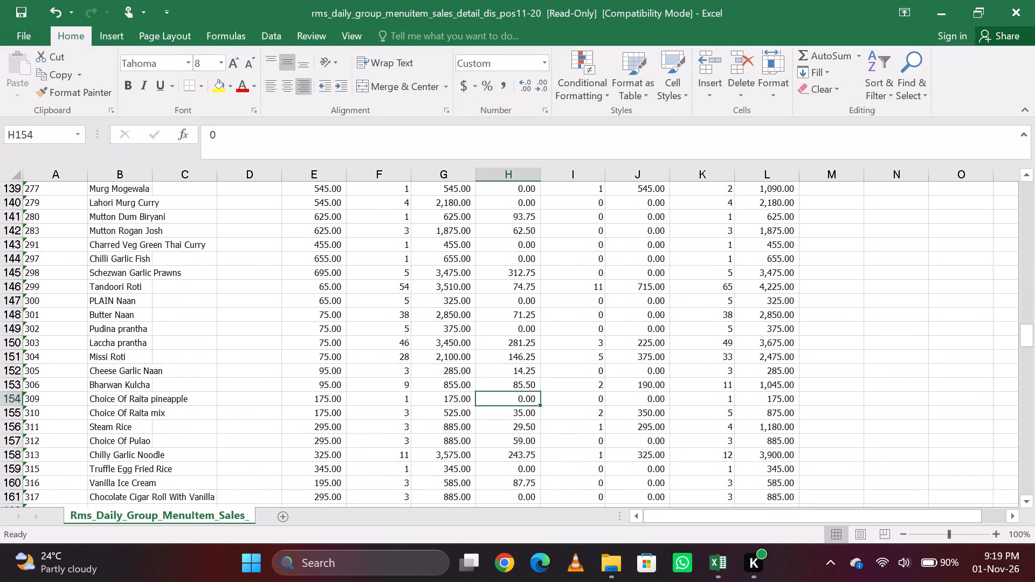
{"action": "key", "text": "Page_Down"}
{"action": "key", "text": "Page_Down"}
{"action": "key", "text": "Up"}
{"action": "key", "text": "Up"}
{"action": "key", "text": "Up"}
{"action": "key", "text": "Up"}
{"action": "key", "text": "Up"}
{"action": "key", "text": "Up"}
{"action": "key", "text": "Up"}
{"action": "key", "text": "Up"}
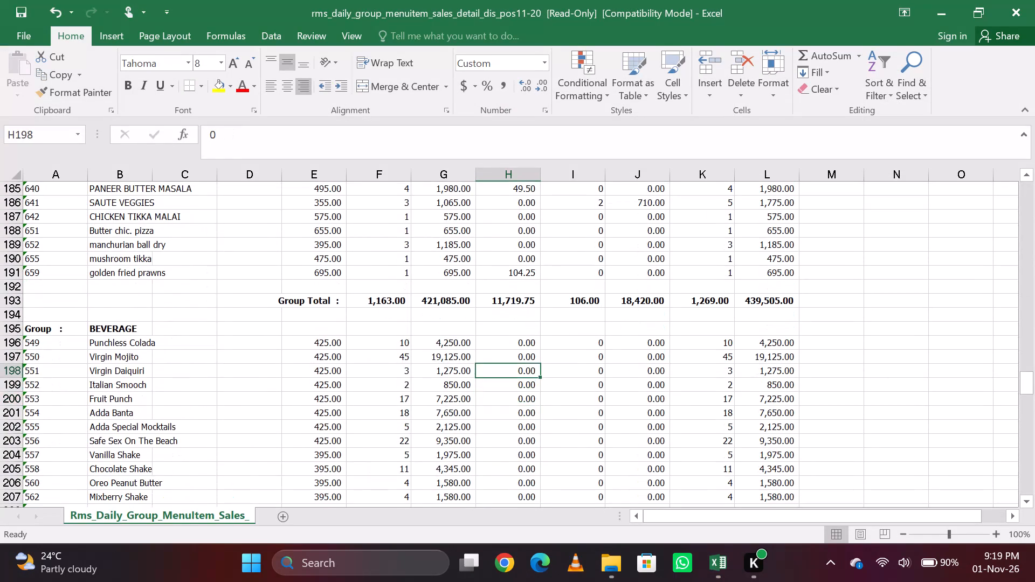
{"action": "key", "text": "Down"}
{"action": "key", "text": "alt+Tab"}
{"action": "key", "text": "Up"}
{"action": "key", "text": "Down"}
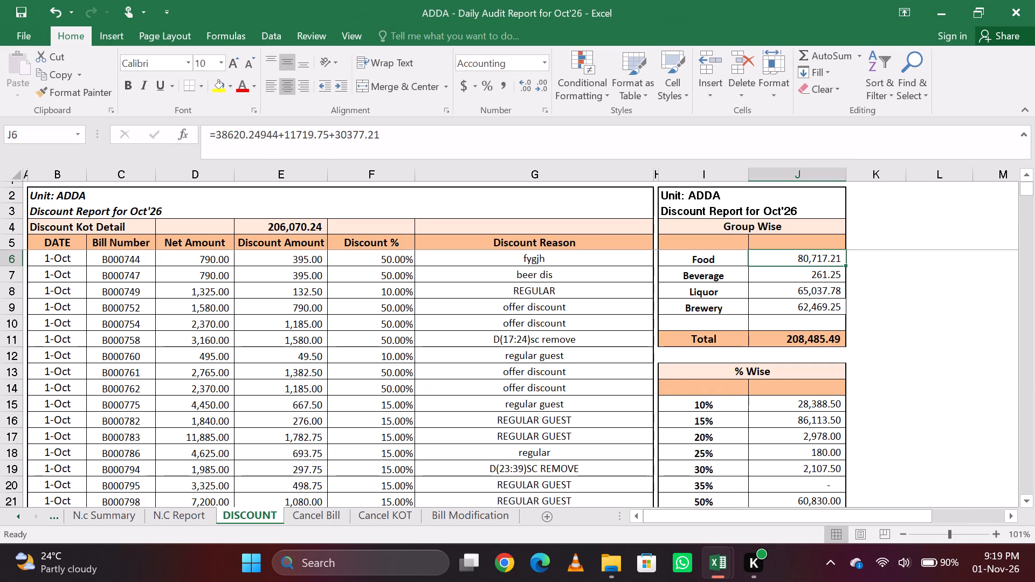
Compare the BEVERAGE group discount total in the 11–20 October sales workbook with the Beverage formula in J7 of DISCOUNT.
{"action": "key", "text": "alt+Tab"}
{"action": "key", "text": "Down"}
{"action": "key", "text": "Down"}
{"action": "key", "text": "Page_Down"}
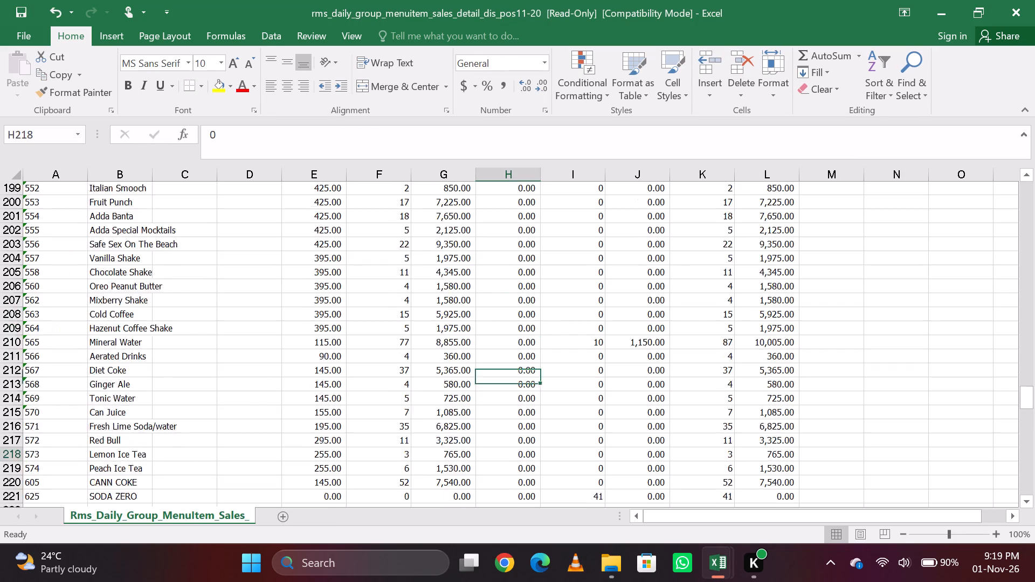
{"action": "key", "text": "Down"}
{"action": "key", "text": "Down"}
{"action": "key", "text": "Down"}
{"action": "key", "text": "Down"}
{"action": "key", "text": "Down"}
{"action": "key", "text": "alt+Tab"}
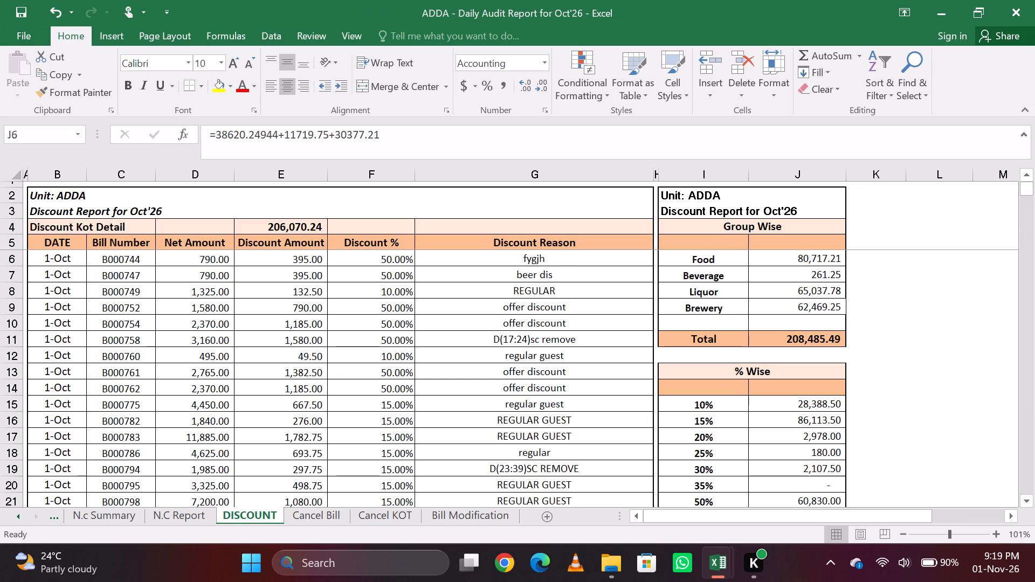
{"action": "key", "text": "Down"}
Compare the liquor group discount in the 11–20 October sales workbook with the Liquor formula in J8 of DISCOUNT.
{"action": "key", "text": "alt+Tab"}
{"action": "key", "text": "Down"}
{"action": "key", "text": "Down"}
{"action": "key", "text": "Down"}
{"action": "key", "text": "Down"}
{"action": "key", "text": "Down"}
{"action": "key", "text": "Down"}
{"action": "key", "text": "Down"}
{"action": "key", "text": "Down"}
{"action": "key", "text": "Down"}
{"action": "key", "text": "Down"}
{"action": "key", "text": "Down"}
{"action": "key", "text": "Down"}
{"action": "key", "text": "Down"}
{"action": "key", "text": "Down"}
{"action": "key", "text": "Down"}
{"action": "key", "text": "Down"}
{"action": "key", "text": "Down"}
{"action": "key", "text": "Down"}
{"action": "key", "text": "Down"}
{"action": "key", "text": "Down"}
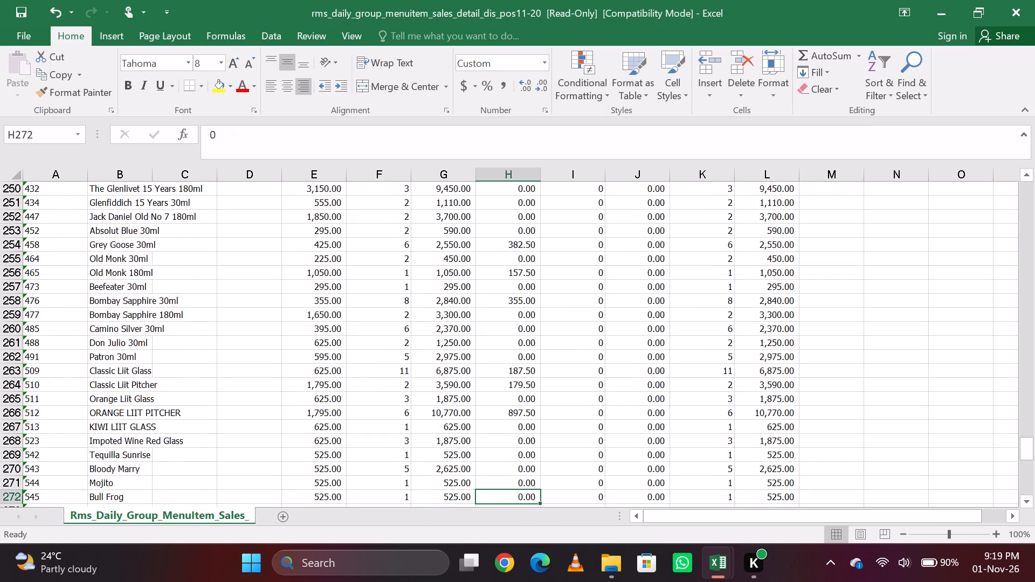
{"action": "key", "text": "Up"}
{"action": "key", "text": "Up"}
{"action": "key", "text": "Up"}
{"action": "key", "text": "alt+Tab"}
{"action": "key", "text": "Down"}
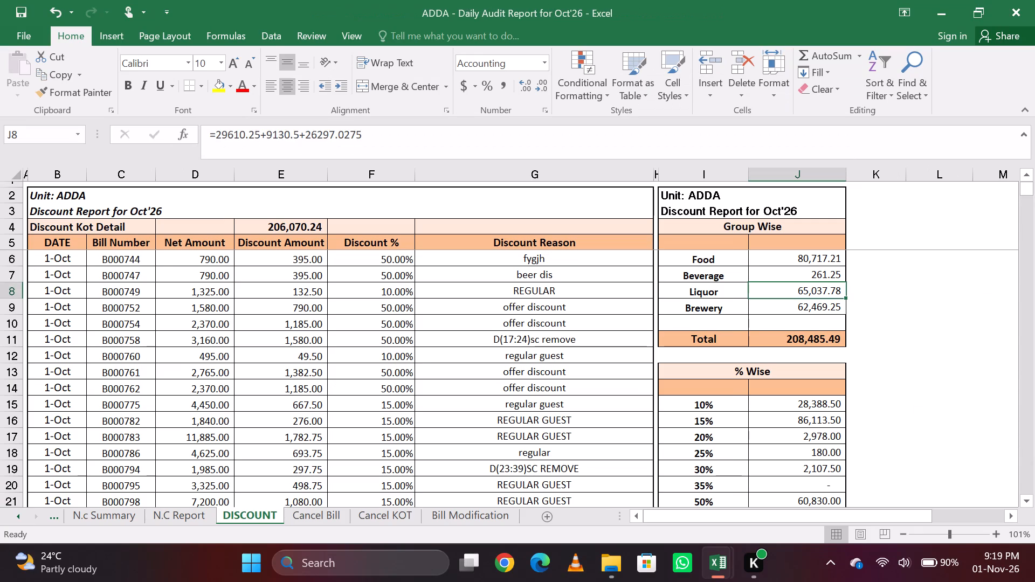
Compare the liquor group discount total in H283 of the 11–20 October sales workbook with the Liquor formula in J8 of DISCOUNT.
{"action": "key", "text": "alt+Tab"}
{"action": "key", "text": "Up"}
{"action": "key", "text": "Up"}
{"action": "key", "text": "Up"}
{"action": "key", "text": "Up"}
{"action": "key", "text": "Up"}
{"action": "key", "text": "Up"}
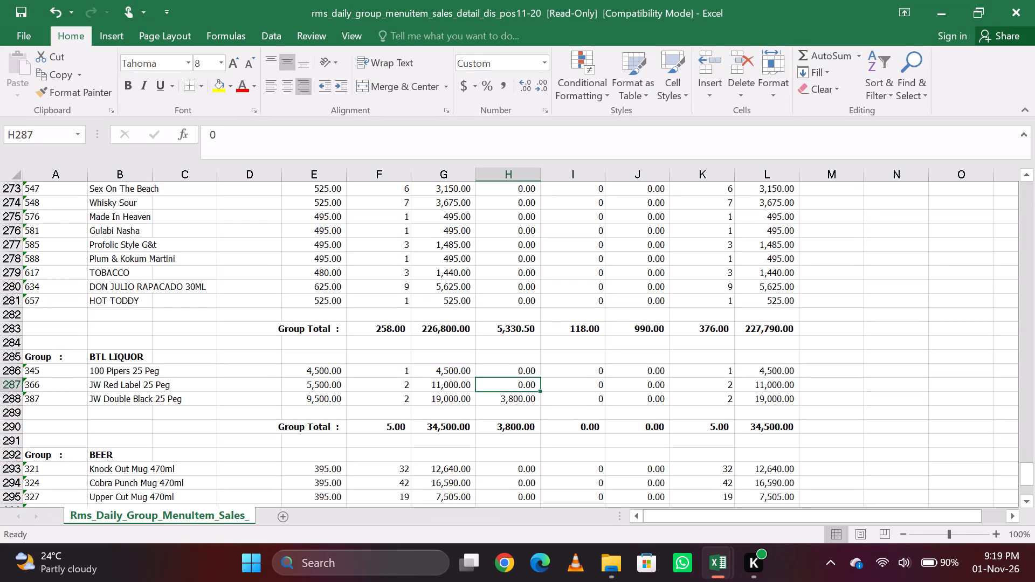
{"action": "key", "text": "Up"}
{"action": "key", "text": "Up"}
{"action": "key", "text": "Up"}
{"action": "key", "text": "alt+Tab"}
{"action": "key", "text": "Down"}
{"action": "key", "text": "Up"}
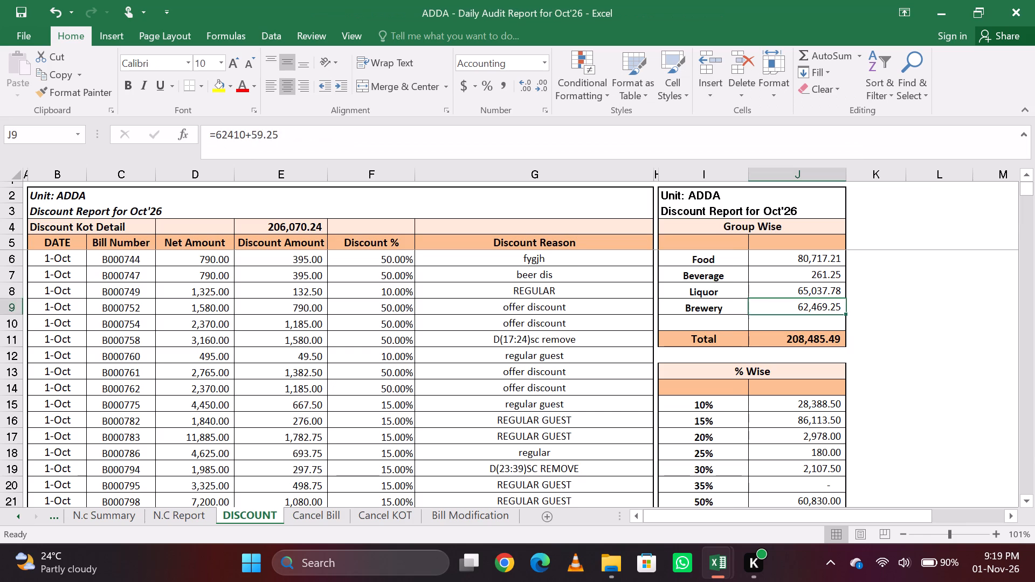
{"action": "key", "text": "Up"}
{"action": "key", "text": "alt+Tab"}
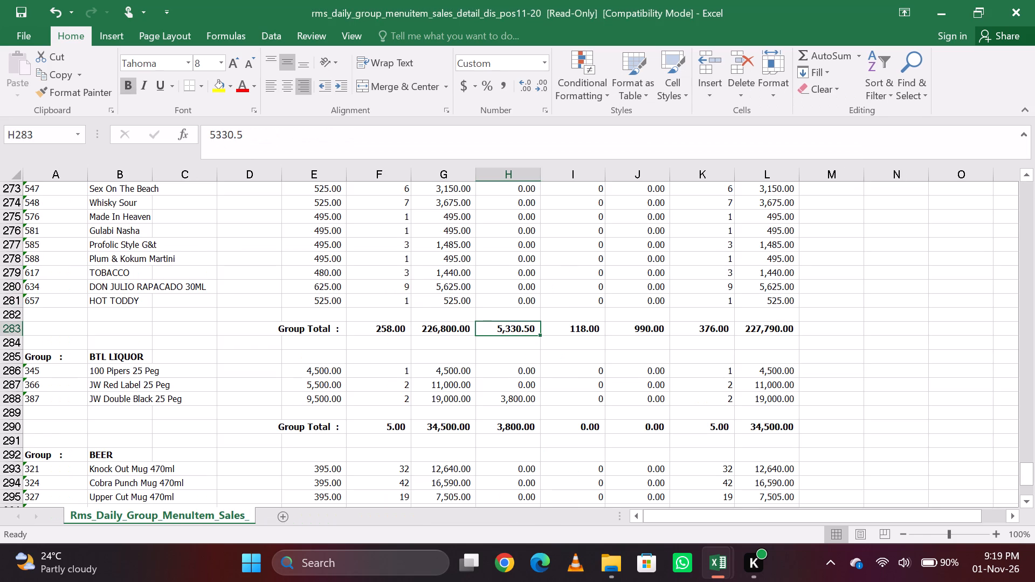
Review the item discounts in the liquor group and the BTL LIQUOR and BEER group totals below it.
{"action": "scroll", "coordinate": [489, 375], "scroll_direction": "up", "scroll_amount": 4}
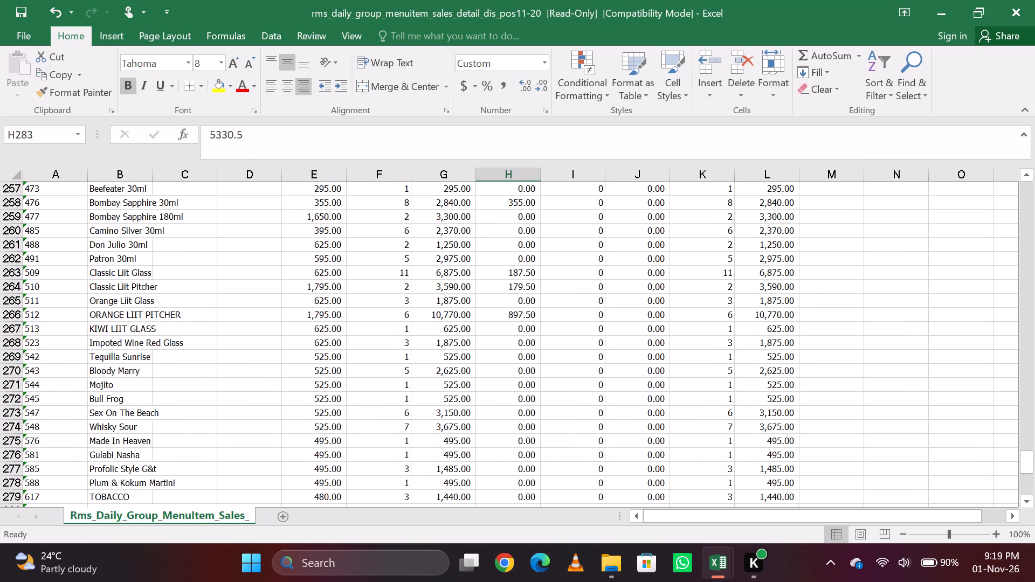
{"action": "scroll", "coordinate": [489, 375], "scroll_direction": "up", "scroll_amount": 3}
{"action": "scroll", "coordinate": [489, 375], "scroll_direction": "down", "scroll_amount": 2}
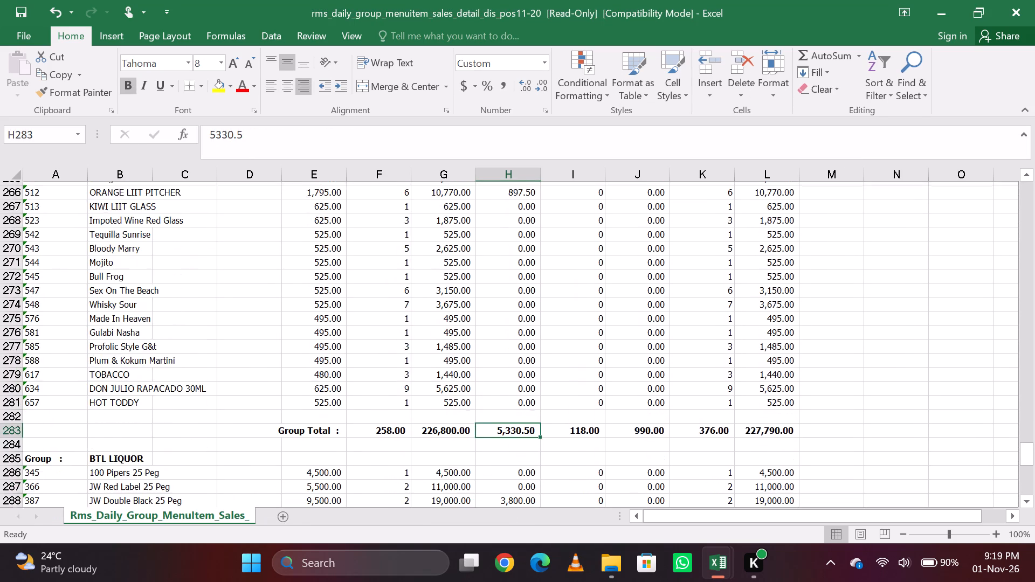
{"action": "scroll", "coordinate": [489, 375], "scroll_direction": "down", "scroll_amount": 2}
{"action": "scroll", "coordinate": [489, 375], "scroll_direction": "up", "scroll_amount": 5}
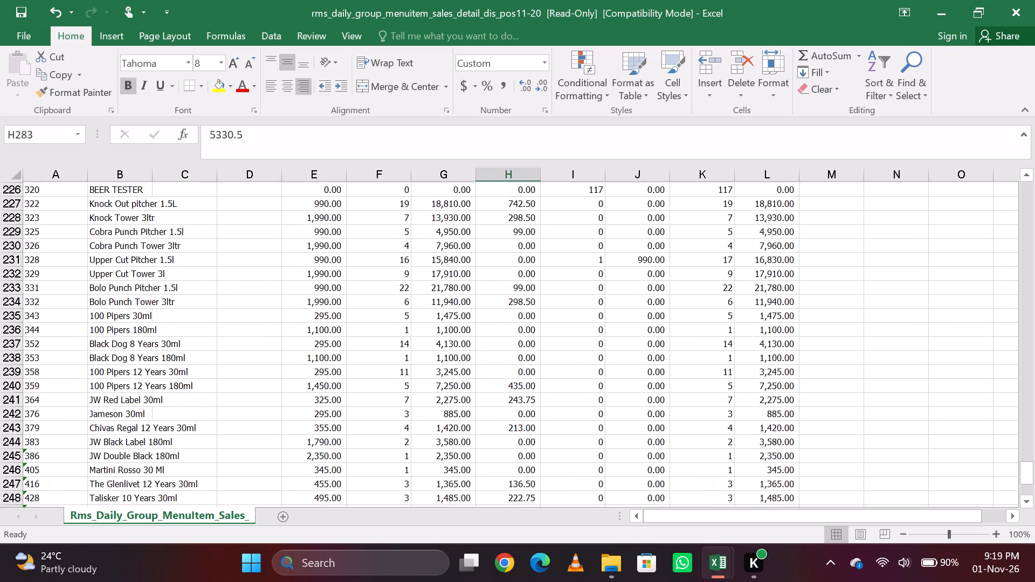
{"action": "scroll", "coordinate": [489, 375], "scroll_direction": "up", "scroll_amount": 2}
{"action": "scroll", "coordinate": [489, 375], "scroll_direction": "down", "scroll_amount": 7}
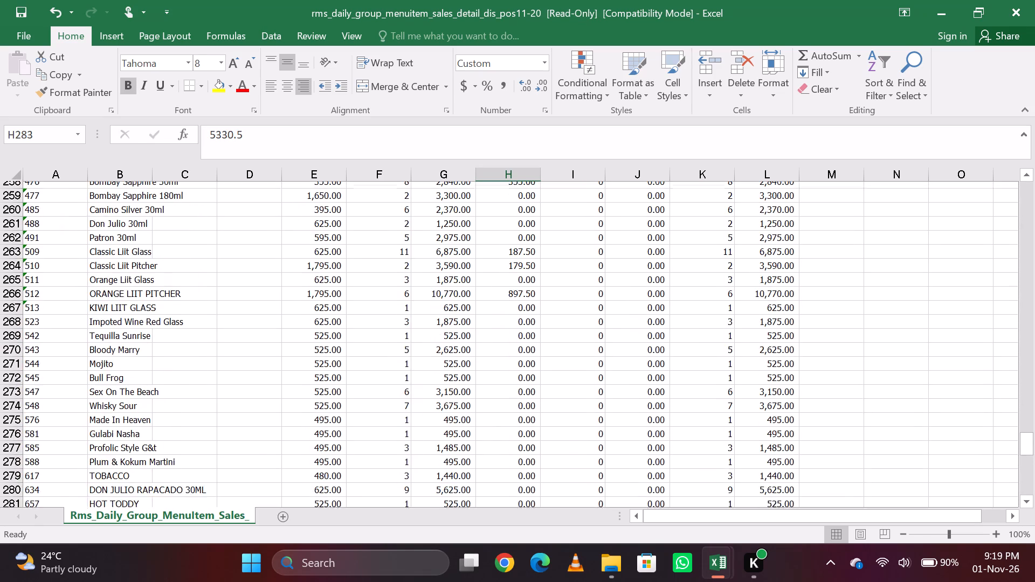
{"action": "scroll", "coordinate": [489, 375], "scroll_direction": "down", "scroll_amount": 4}
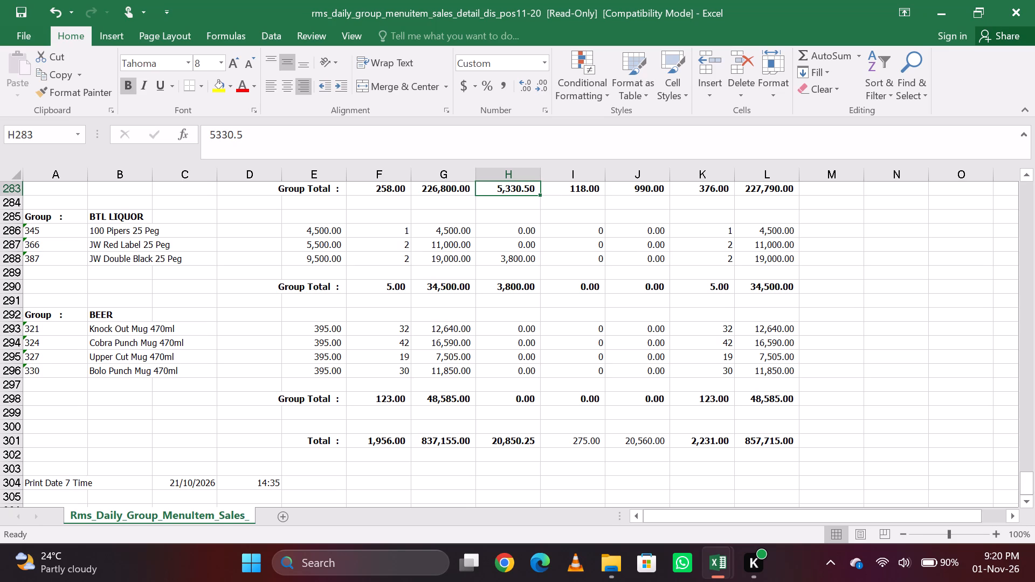
Recheck the liquor group discount total in H283 against the Group Wise formulas on DISCOUNT.
{"action": "key", "text": "Down"}
{"action": "key", "text": "Up"}
{"action": "key", "text": "Up"}
{"action": "key", "text": "Up"}
{"action": "key", "text": "Down"}
{"action": "key", "text": "Up"}
{"action": "key", "text": "Up"}
{"action": "key", "text": "Down"}
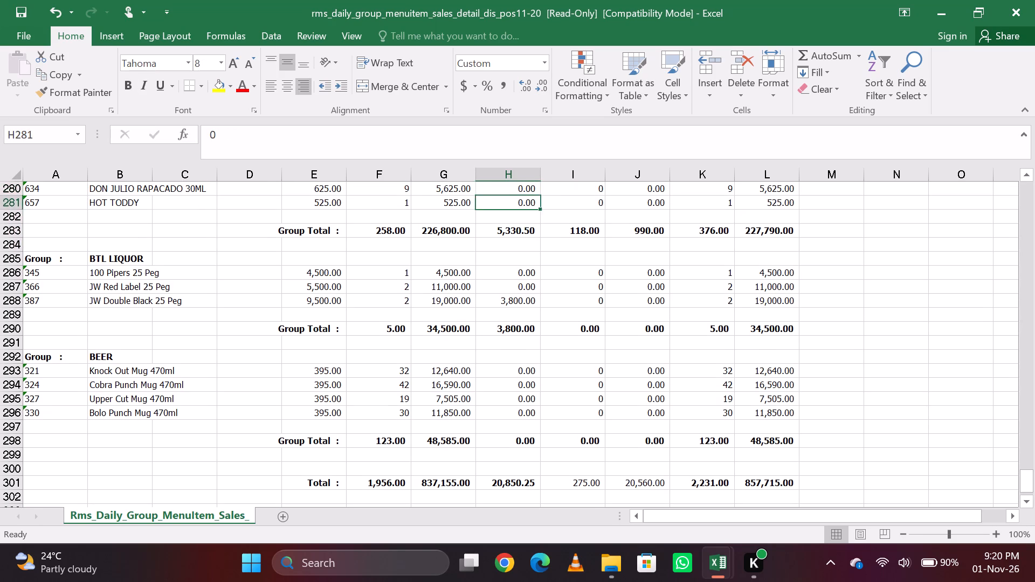
{"action": "key", "text": "Down"}
{"action": "key", "text": "Down"}
{"action": "key", "text": "alt+Tab"}
{"action": "key", "text": "Up"}
{"action": "key", "text": "Down"}
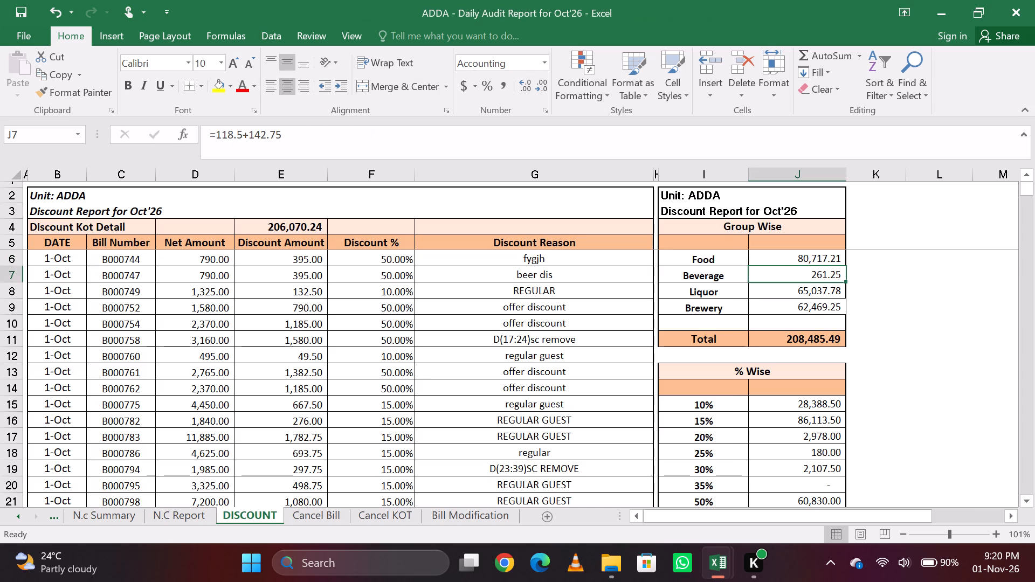
{"action": "key", "text": "alt+Tab"}
{"action": "key", "text": "Down"}
{"action": "key", "text": "Up"}
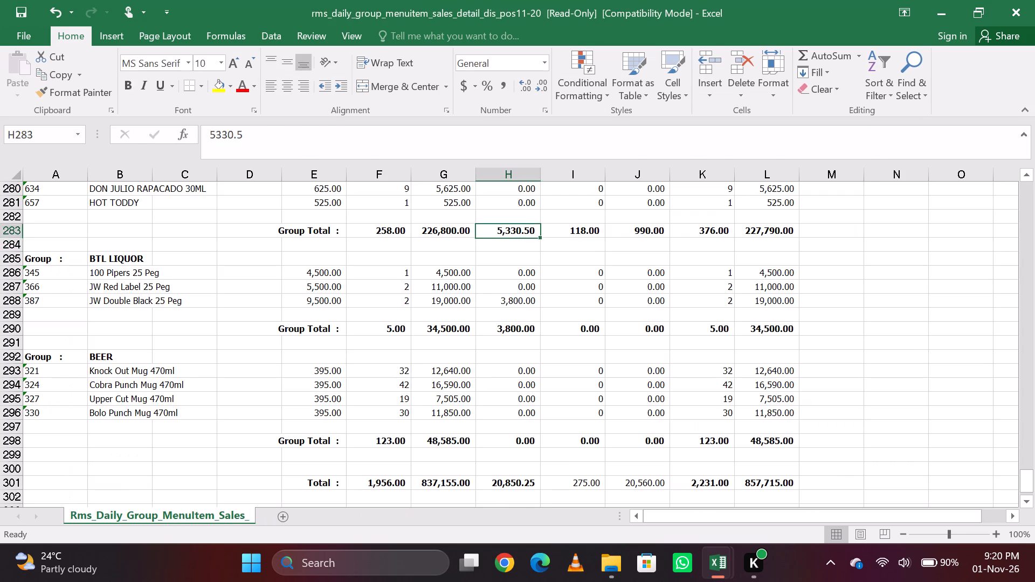
{"action": "scroll", "coordinate": [584, 347], "scroll_direction": "up", "scroll_amount": 1}
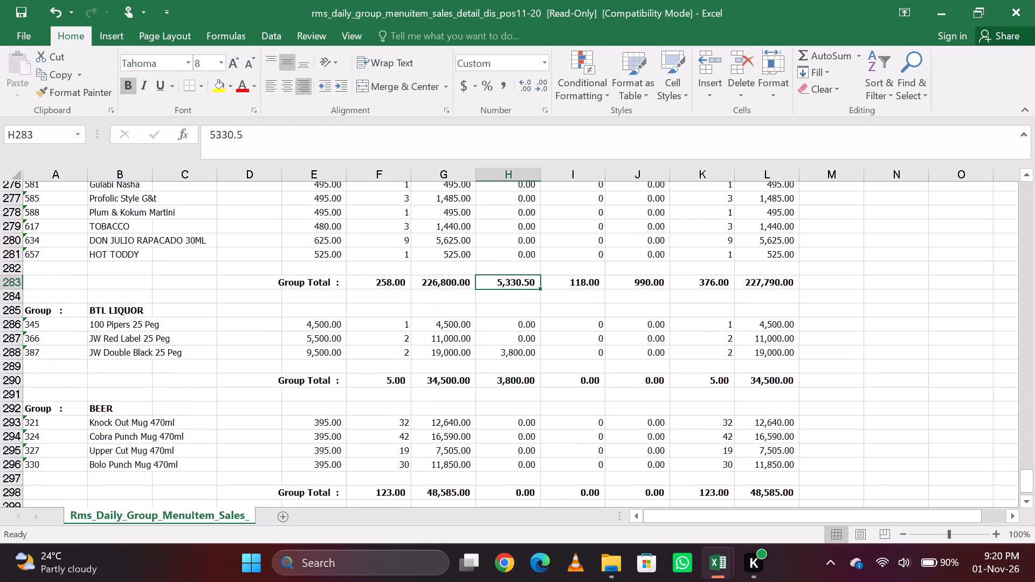
{"action": "scroll", "coordinate": [584, 347], "scroll_direction": "up", "scroll_amount": 1}
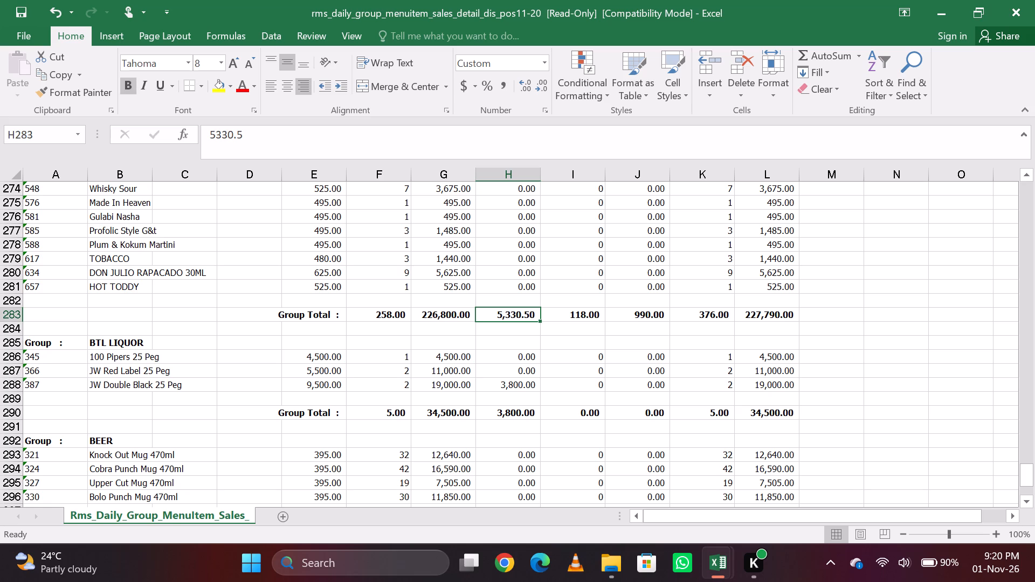
{"action": "key", "text": "Down"}
{"action": "key", "text": "Up"}
Add the liquor and BTL LIQUOR group discounts in H284 of the sales workbook with the formula =H283+H290.
{"action": "key", "text": "Down"}
{"action": "key", "text": "equal"}
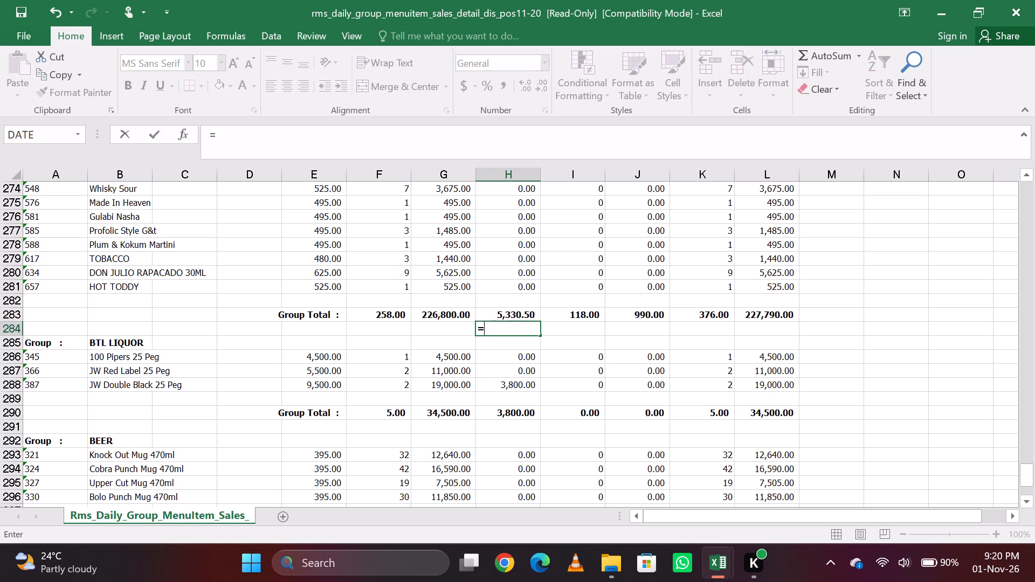
{"action": "key", "text": "Up"}
{"action": "key", "text": "shift+plus"}
{"action": "key", "text": "Down"}
{"action": "key", "text": "Down"}
{"action": "key", "text": "Down"}
{"action": "key", "text": "Down"}
{"action": "key", "text": "Down"}
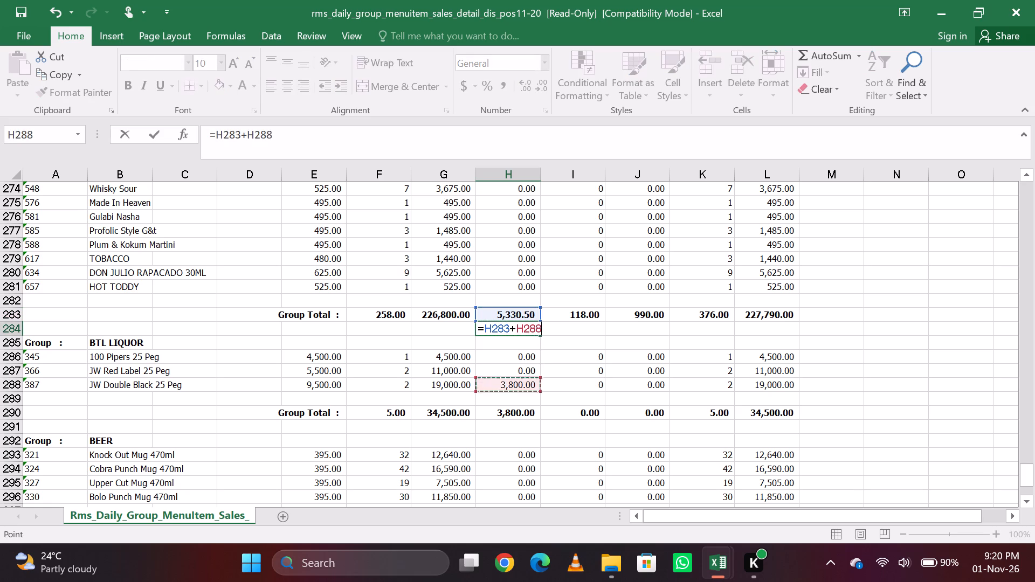
{"action": "key", "text": "Down"}
{"action": "key", "text": "Return"}
{"action": "key", "text": "Up"}
Compare the combined liquor discount in H284 with the Liquor formula in J8 of DISCOUNT.
{"action": "key", "text": "alt+Tab"}
{"action": "key", "text": "Down"}
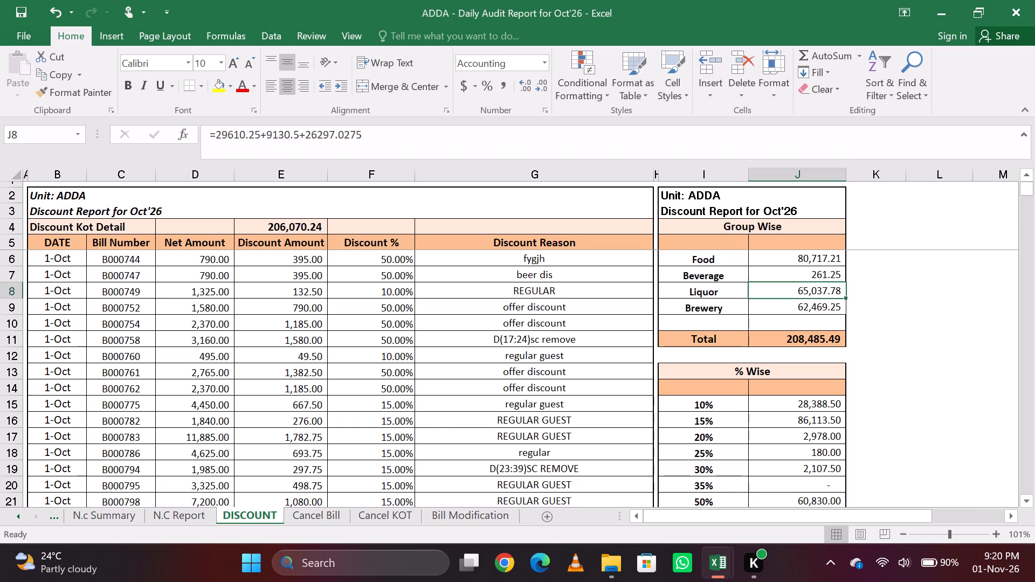
{"action": "key", "text": "Up"}
{"action": "key", "text": "Down"}
{"action": "key", "text": "alt+Tab"}
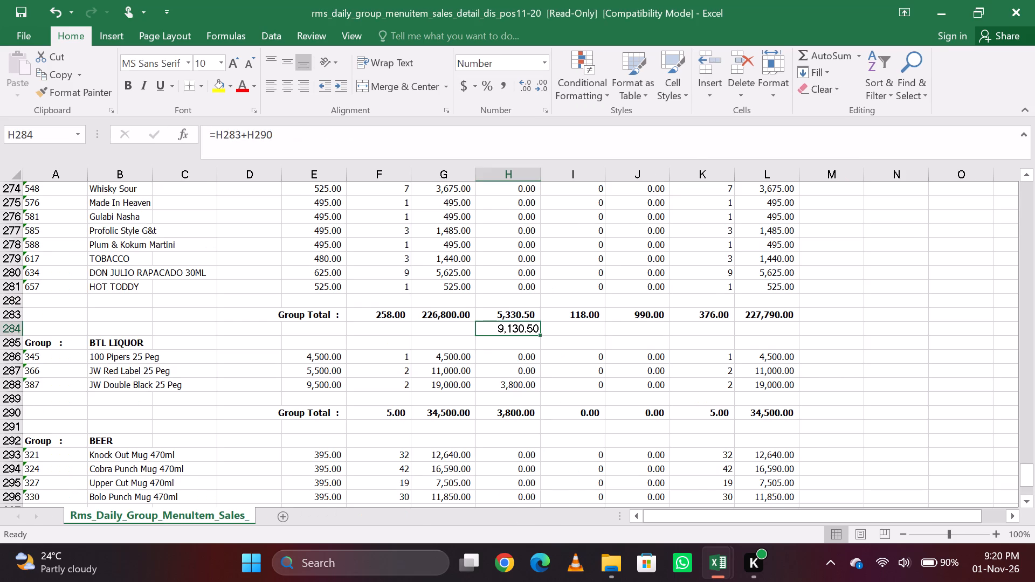
{"action": "key", "text": "alt+Tab"}
{"action": "key", "text": "Down"}
{"action": "key", "text": "Up"}
{"action": "key", "text": "Up"}
{"action": "key", "text": "Down"}
{"action": "key", "text": "Down"}
Compare the BEER group discount total in H298 of the 11–20 October sales workbook with the Brewery formula in J9 of DISCOUNT.
{"action": "key", "text": "alt+Tab"}
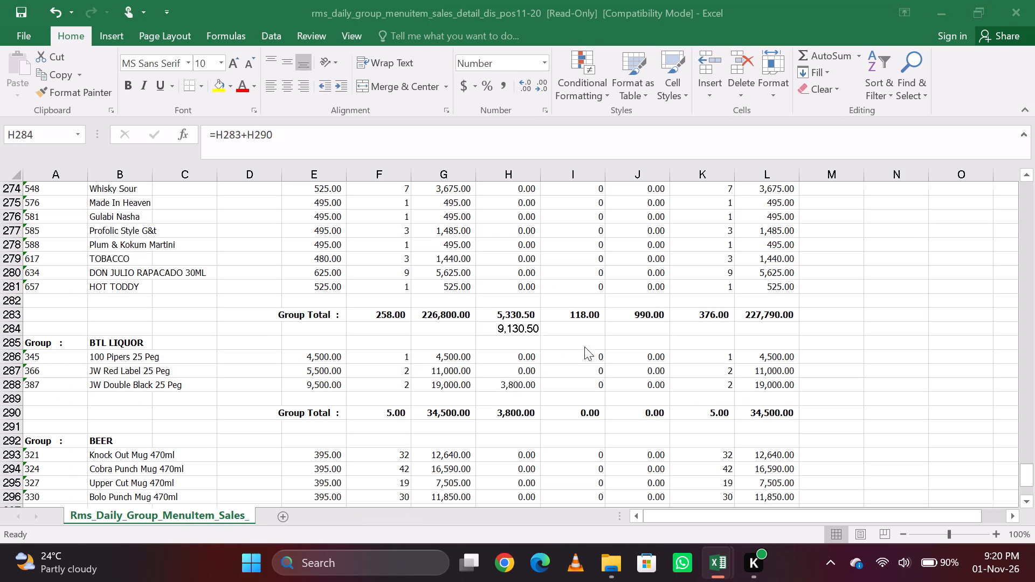
{"action": "key", "text": "Down"}
{"action": "key", "text": "Down"}
{"action": "key", "text": "Down"}
{"action": "key", "text": "Down"}
{"action": "key", "text": "Down"}
{"action": "key", "text": "Down"}
{"action": "key", "text": "Down"}
{"action": "key", "text": "Down"}
{"action": "key", "text": "Down"}
{"action": "key", "text": "Down"}
{"action": "key", "text": "Down"}
{"action": "key", "text": "Down"}
{"action": "key", "text": "Down"}
{"action": "key", "text": "Down"}
{"action": "key", "text": "Down"}
{"action": "key", "text": "Down"}
{"action": "key", "text": "Down"}
{"action": "key", "text": "Down"}
{"action": "key", "text": "Down"}
{"action": "key", "text": "Down"}
{"action": "key", "text": "Up"}
{"action": "key", "text": "Up"}
{"action": "key", "text": "Up"}
{"action": "key", "text": "Up"}
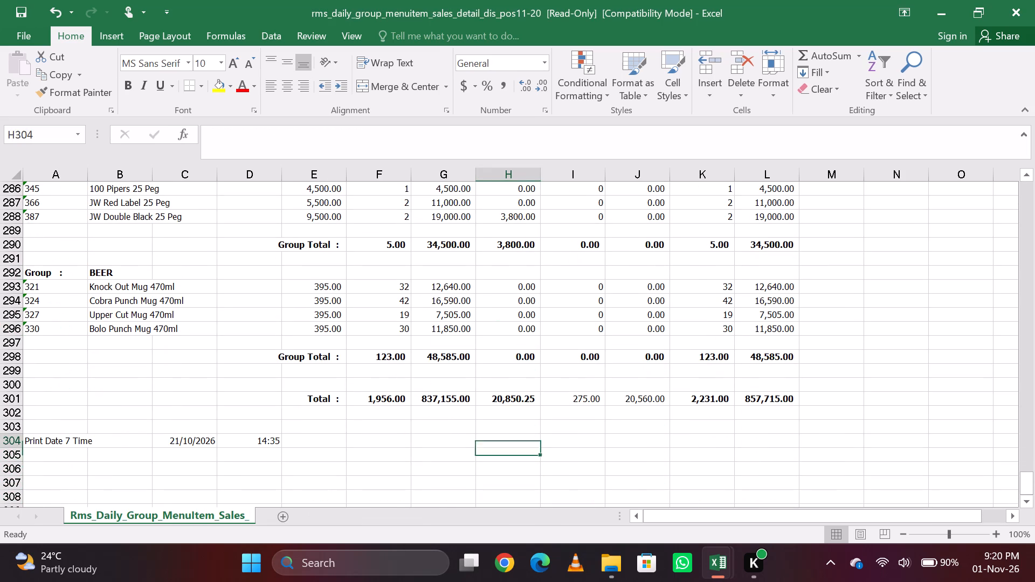
{"action": "key", "text": "Up"}
{"action": "key", "text": "Up"}
{"action": "key", "text": "Up"}
{"action": "key", "text": "Up"}
{"action": "key", "text": "Up"}
{"action": "key", "text": "Up"}
{"action": "key", "text": "alt+Tab"}
{"action": "key", "text": "Down"}
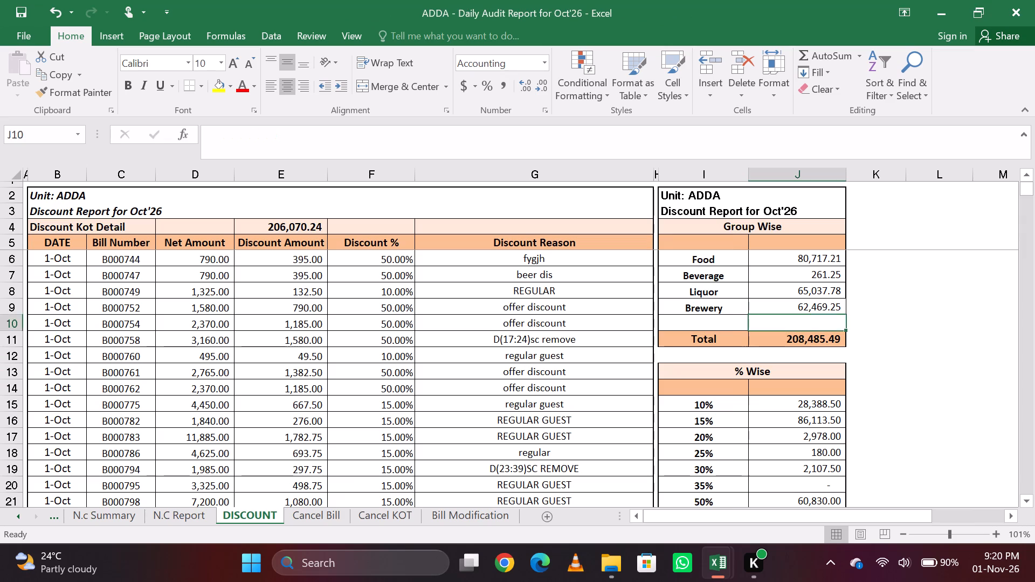
{"action": "key", "text": "Up"}
{"action": "key", "text": "Up"}
{"action": "key", "text": "Down"}
{"action": "key", "text": "alt+Tab"}
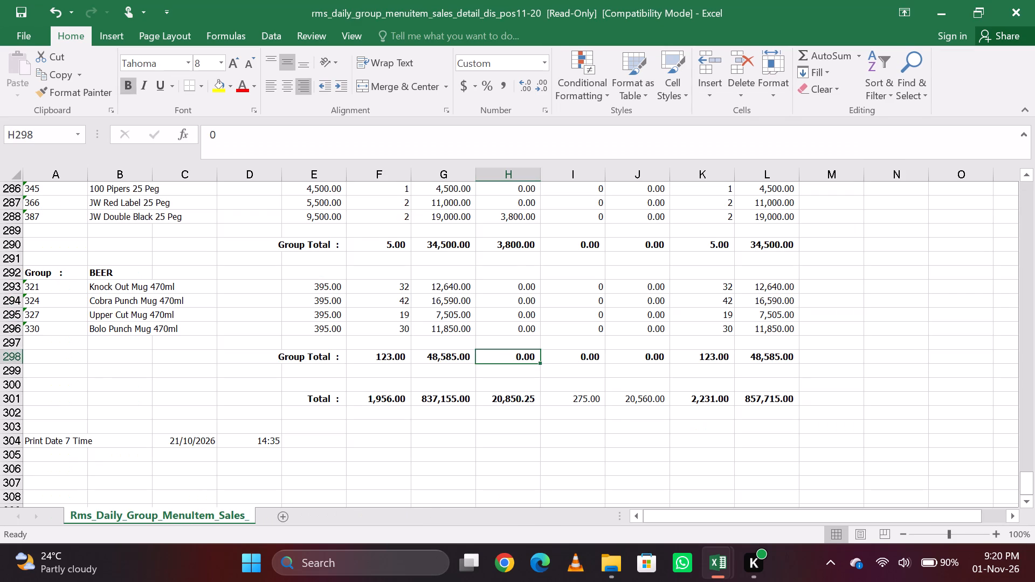
Check the overall discount total in H301 of the sales workbook against the Group Wise figures on DISCOUNT.
{"action": "key", "text": "Up"}
{"action": "key", "text": "Down"}
{"action": "key", "text": "Down"}
{"action": "key", "text": "Down"}
{"action": "key", "text": "Down"}
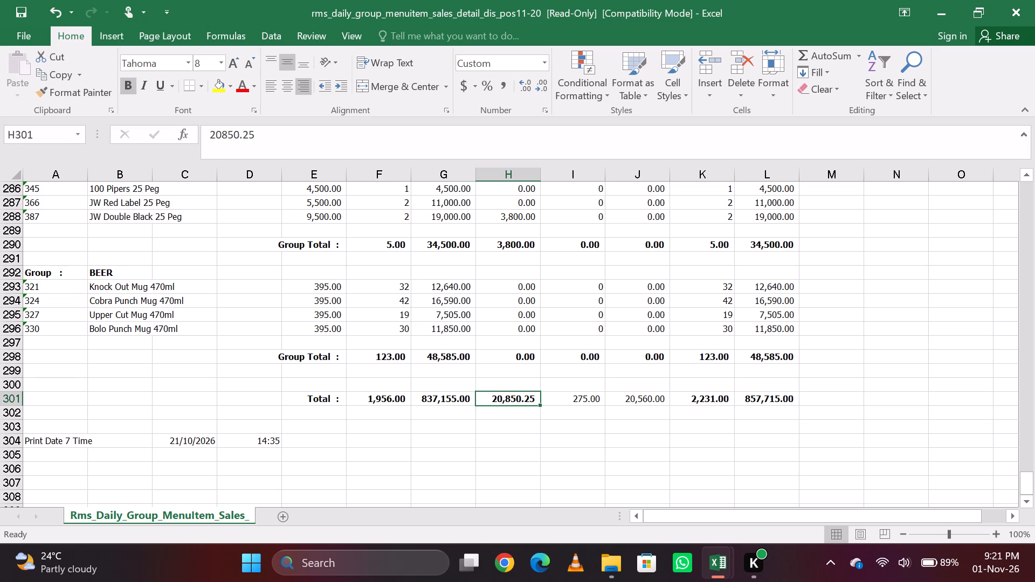
{"action": "key", "text": "Down"}
{"action": "key", "text": "Up"}
{"action": "key", "text": "Down"}
{"action": "key", "text": "Up"}
{"action": "key", "text": "alt+Tab"}
{"action": "key", "text": "Right"}
{"action": "key", "text": "Left"}
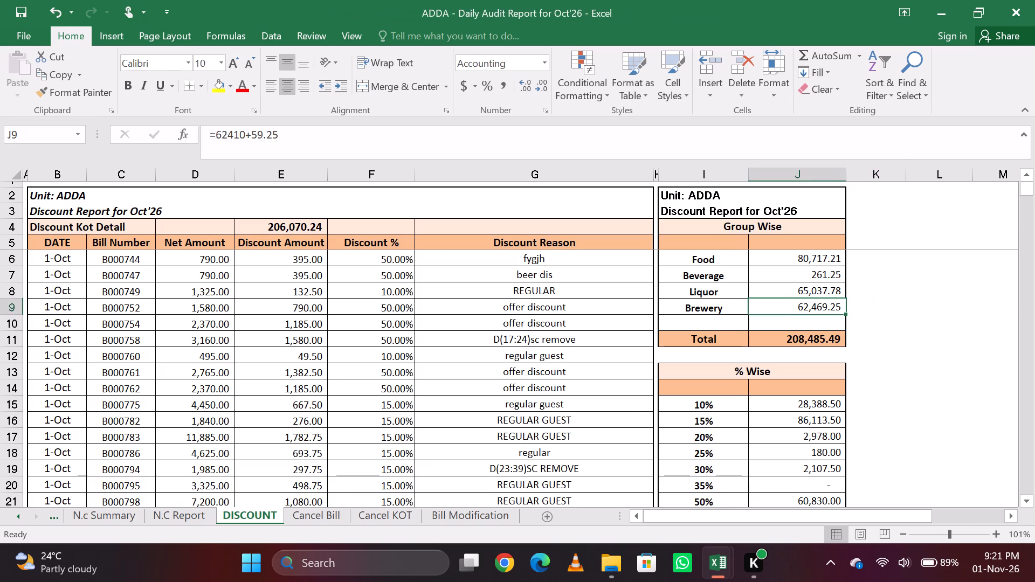
Close the rms_daily_group_menuitem_sales_detail_dis_pos11-20 workbook without saving its changes.
{"action": "key", "text": "alt+Tab"}
{"action": "left_click", "coordinate": [1034, 0]}
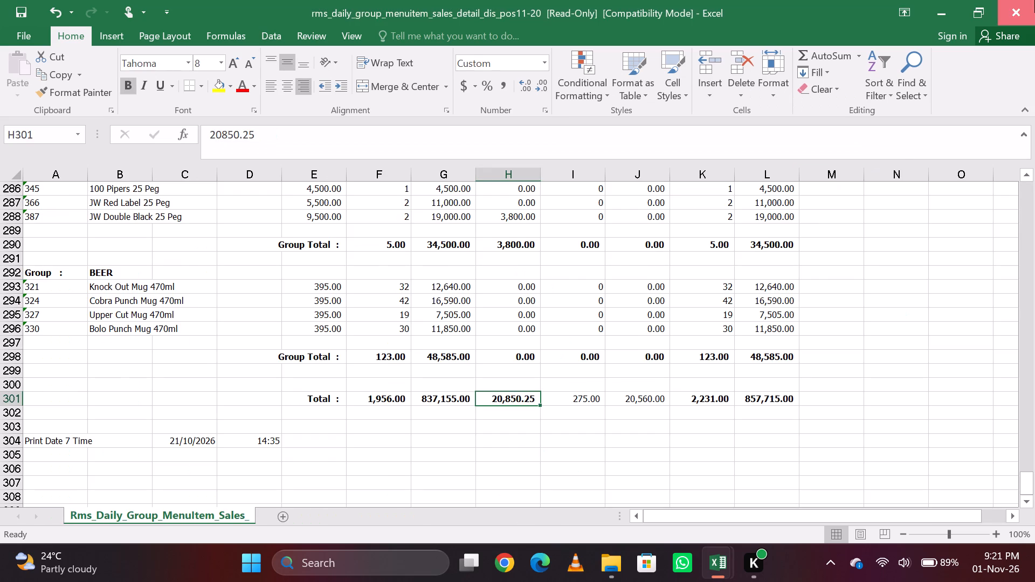
{"action": "left_click", "coordinate": [514, 294]}
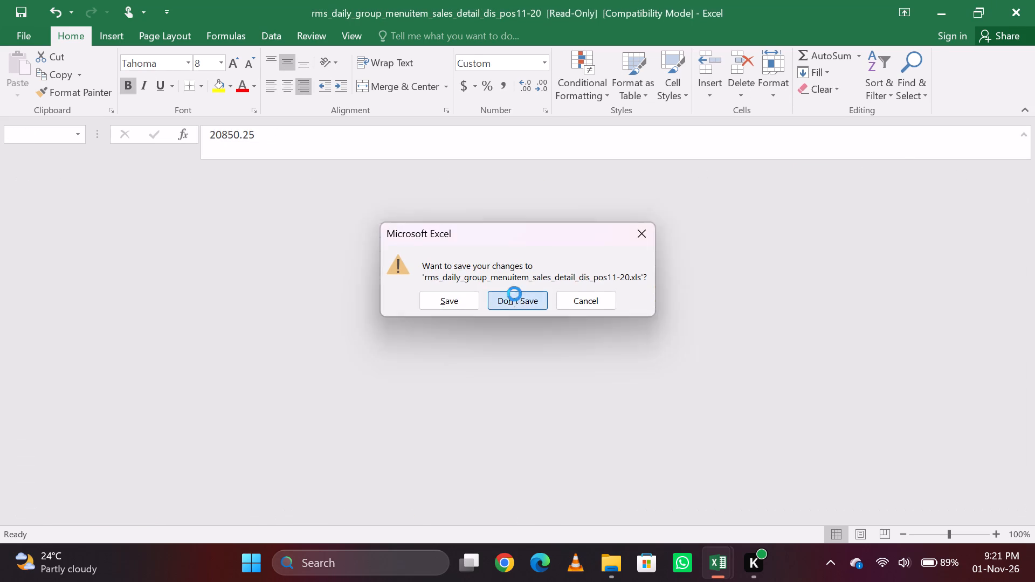
Close the 11-20 (1) archive window.
{"action": "key", "text": "alt+Tab"}
{"action": "key", "text": "Down"}
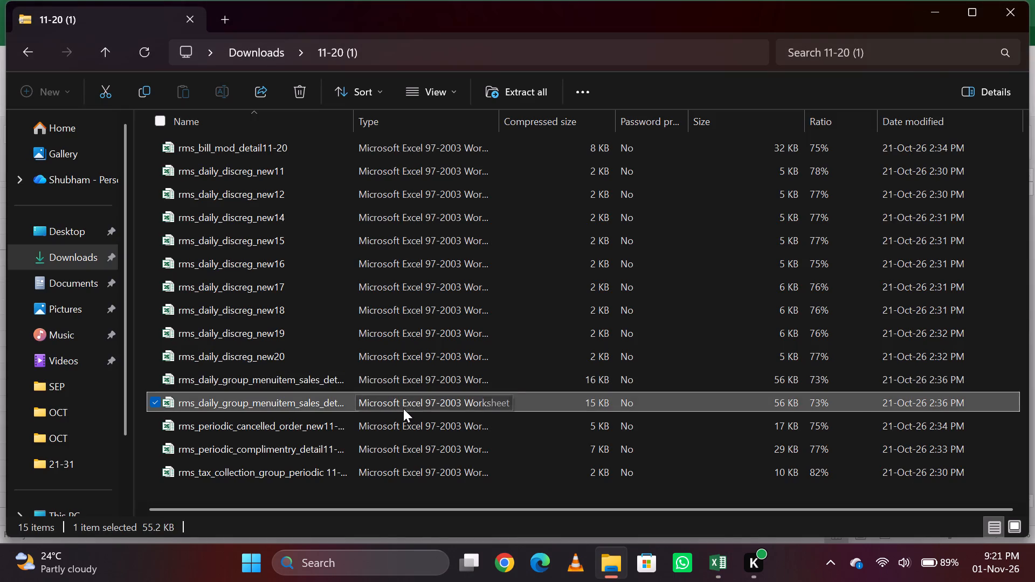
{"action": "key", "text": "Down"}
{"action": "left_click", "coordinate": [1023, 6]}
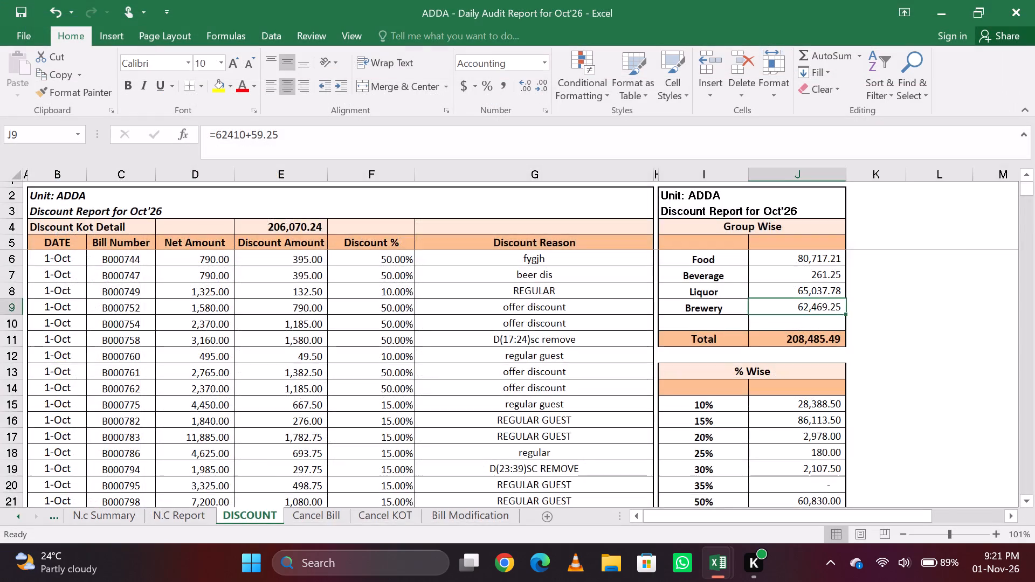
Return to the ADDA Daily Audit Report and open a new File Explorer window.
{"action": "key", "text": "alt+Tab"}
{"action": "key", "text": "alt+Tab"}
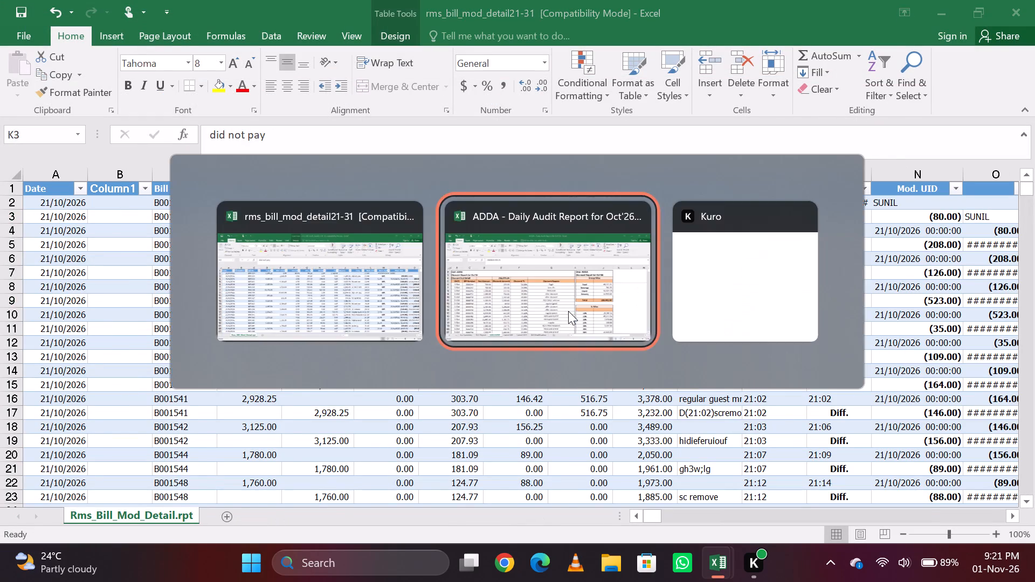
{"action": "key", "text": "alt+Tab"}
{"action": "key", "text": "alt+Tab"}
{"action": "key", "text": "alt+Tab"}
{"action": "key", "text": "alt+Tab"}
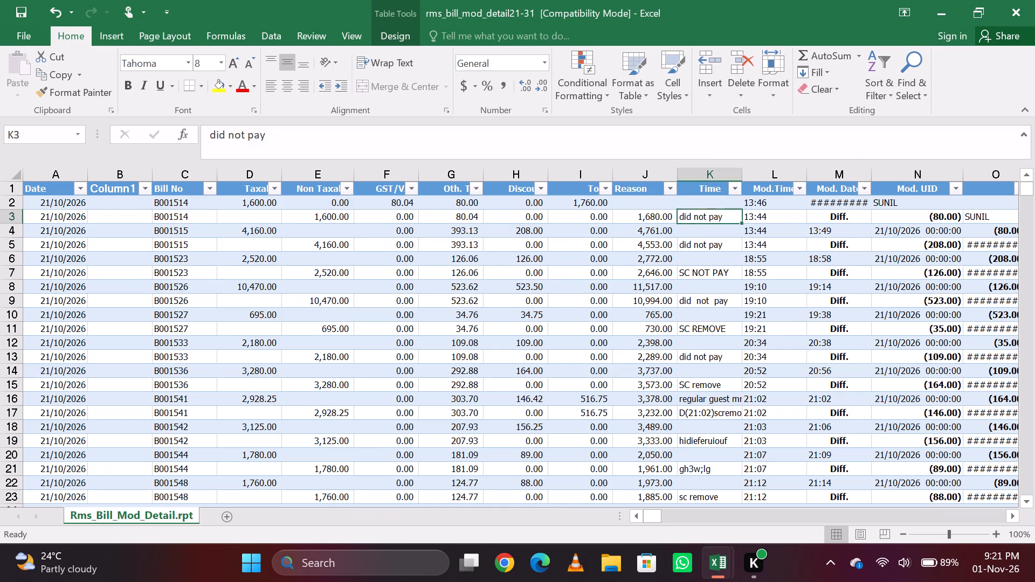
{"action": "key", "text": "alt+Tab"}
{"action": "key", "text": "super+e"}
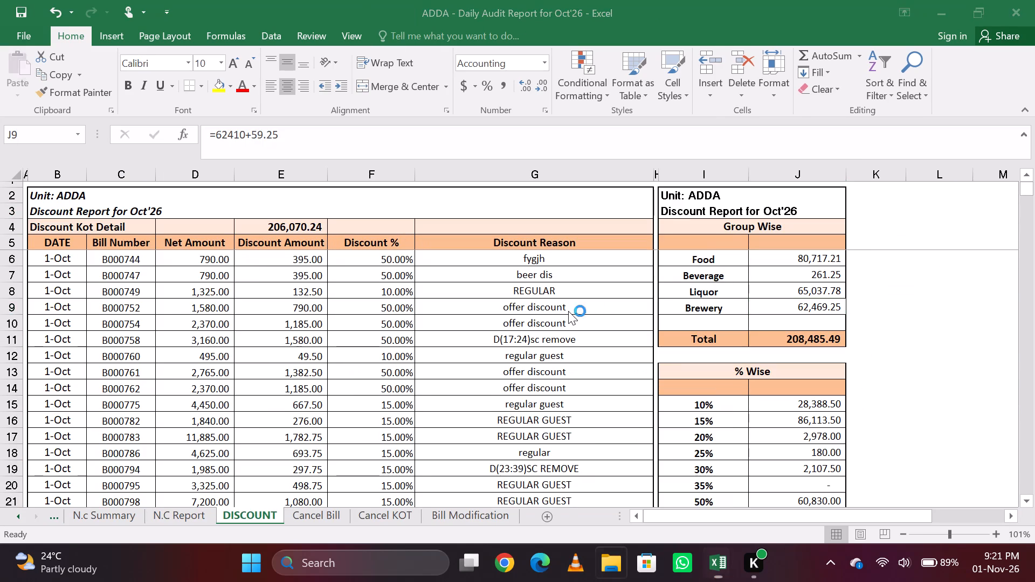
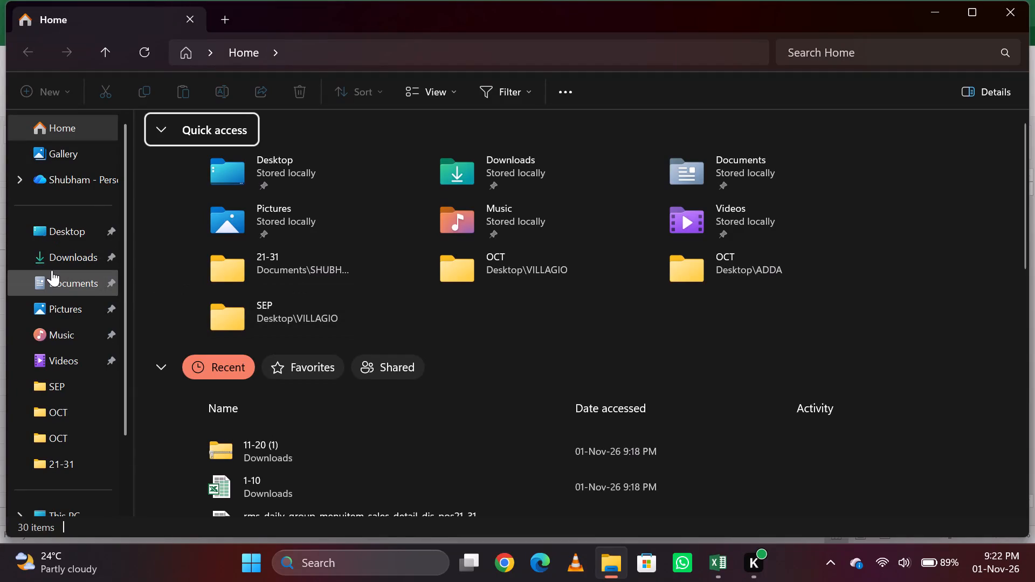
Look through the Downloads folder's dated files and archives for the October sales and discount report files.
{"action": "left_click", "coordinate": [52, 270]}
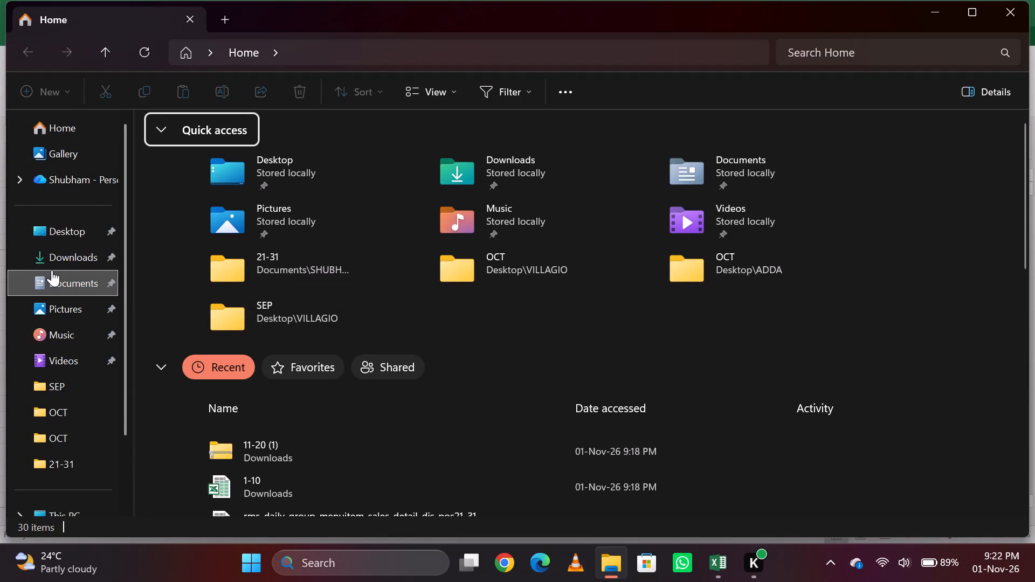
{"action": "left_click", "coordinate": [68, 254]}
{"action": "scroll", "coordinate": [368, 310], "scroll_direction": "down", "scroll_amount": 2}
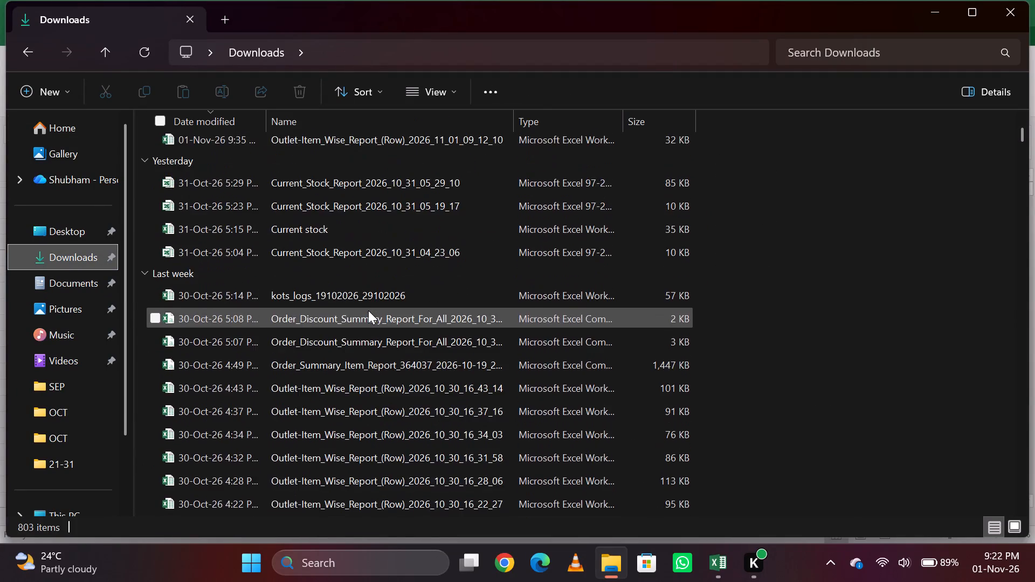
{"action": "scroll", "coordinate": [368, 310], "scroll_direction": "down", "scroll_amount": 7}
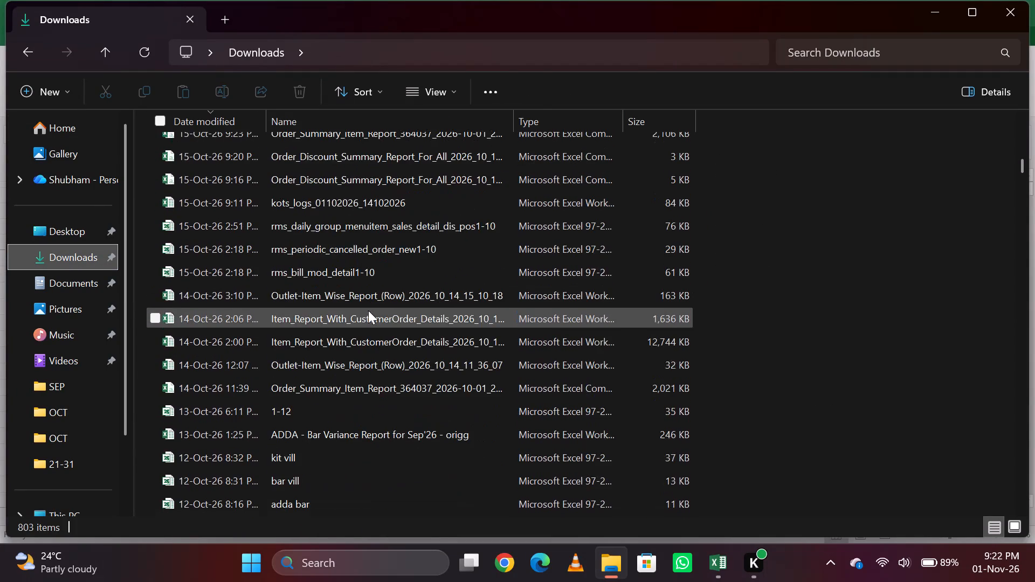
{"action": "scroll", "coordinate": [368, 310], "scroll_direction": "down", "scroll_amount": 1}
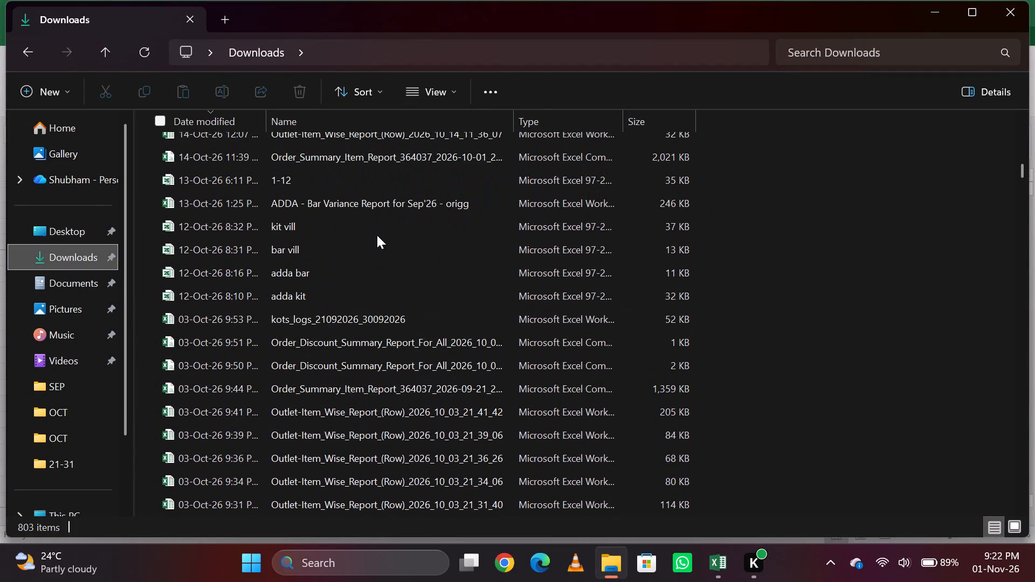
{"action": "scroll", "coordinate": [377, 235], "scroll_direction": "up", "scroll_amount": 6}
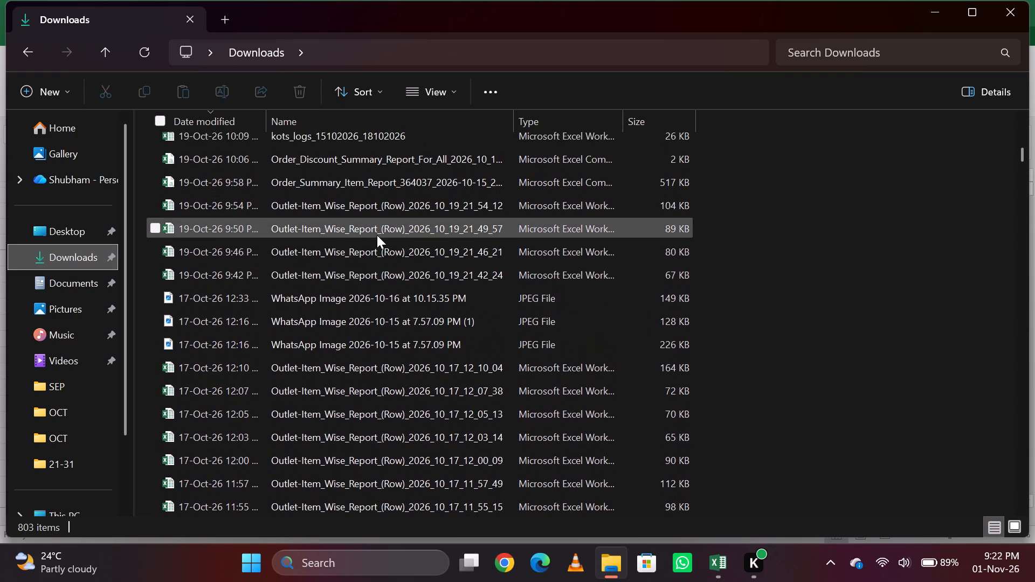
{"action": "scroll", "coordinate": [377, 235], "scroll_direction": "up", "scroll_amount": 2}
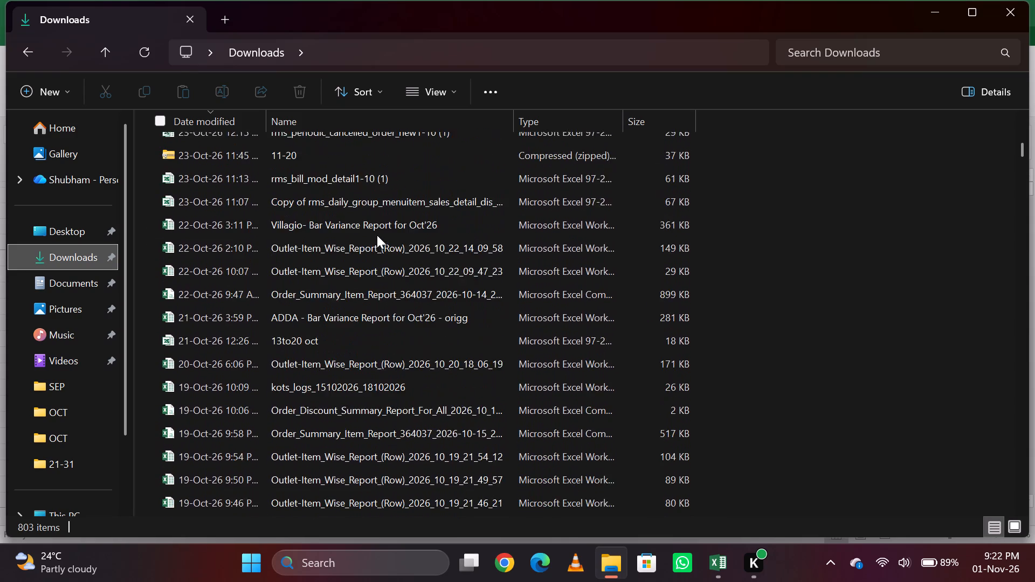
{"action": "scroll", "coordinate": [377, 235], "scroll_direction": "down", "scroll_amount": 6}
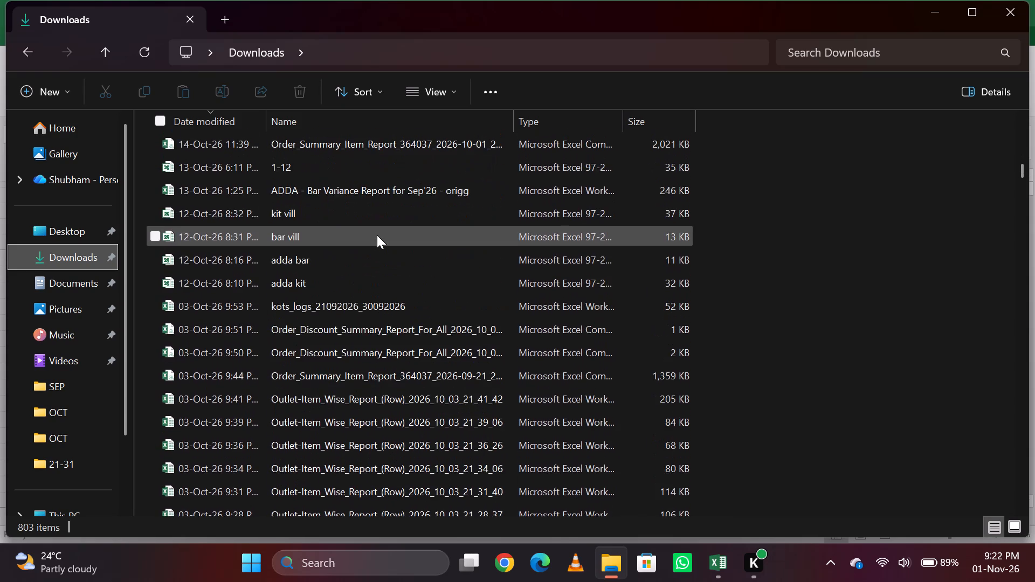
{"action": "scroll", "coordinate": [377, 235], "scroll_direction": "down", "scroll_amount": 3}
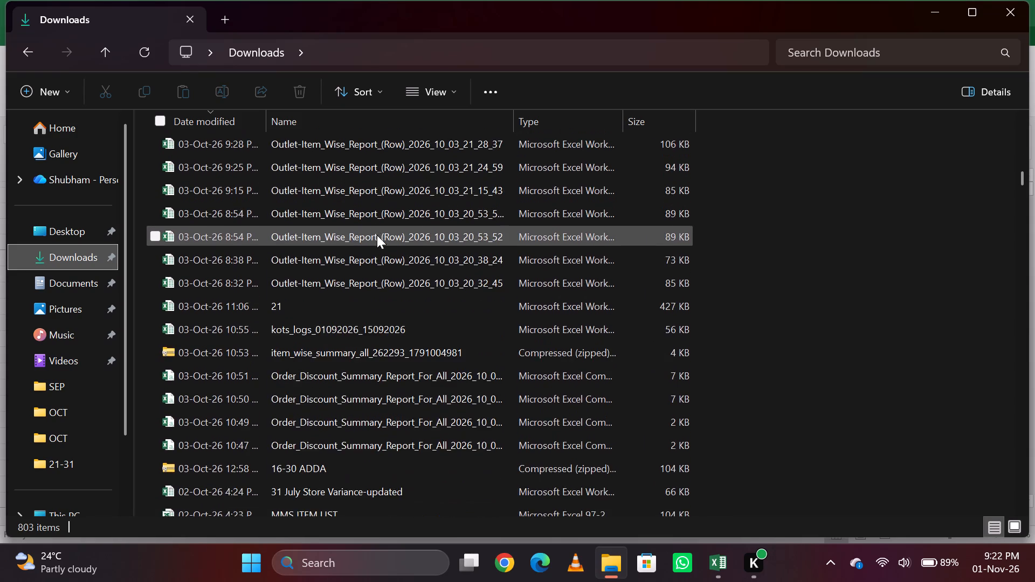
{"action": "scroll", "coordinate": [377, 235], "scroll_direction": "down", "scroll_amount": 2}
{"action": "scroll", "coordinate": [370, 265], "scroll_direction": "up", "scroll_amount": 1}
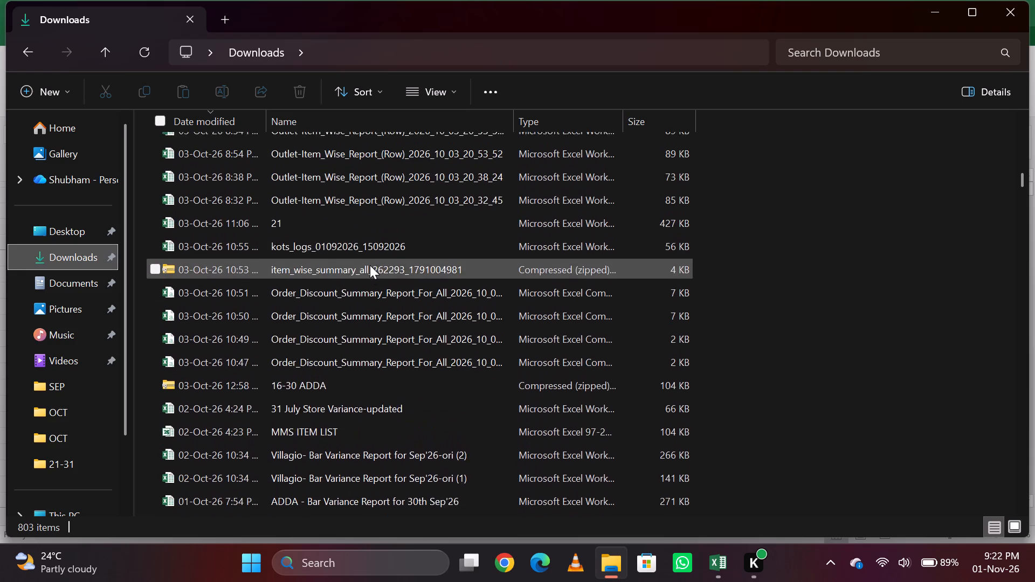
{"action": "scroll", "coordinate": [370, 265], "scroll_direction": "up", "scroll_amount": 1}
{"action": "scroll", "coordinate": [370, 265], "scroll_direction": "down", "scroll_amount": 3}
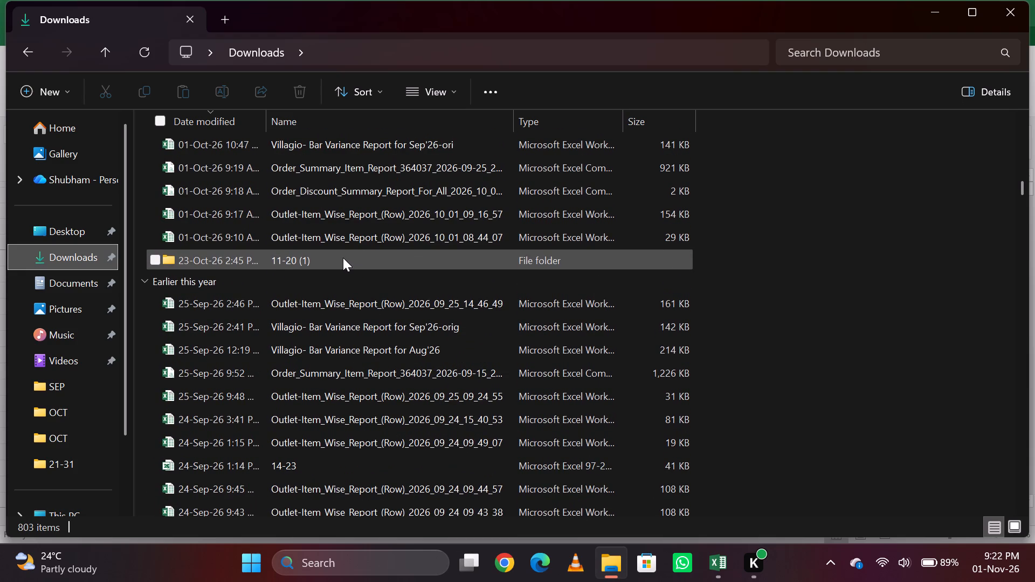
{"action": "scroll", "coordinate": [341, 258], "scroll_direction": "down", "scroll_amount": 3}
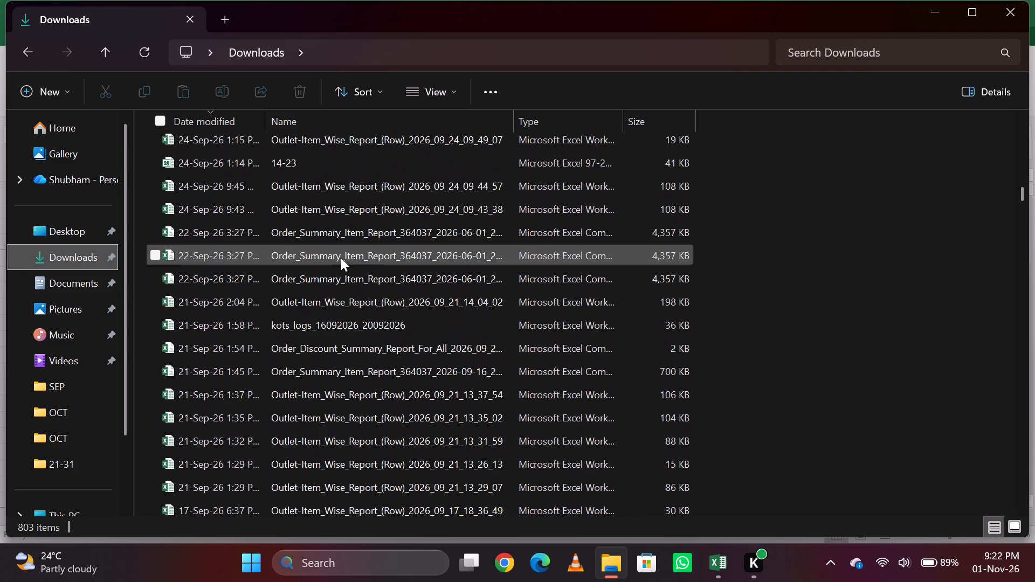
{"action": "scroll", "coordinate": [341, 258], "scroll_direction": "up", "scroll_amount": 5}
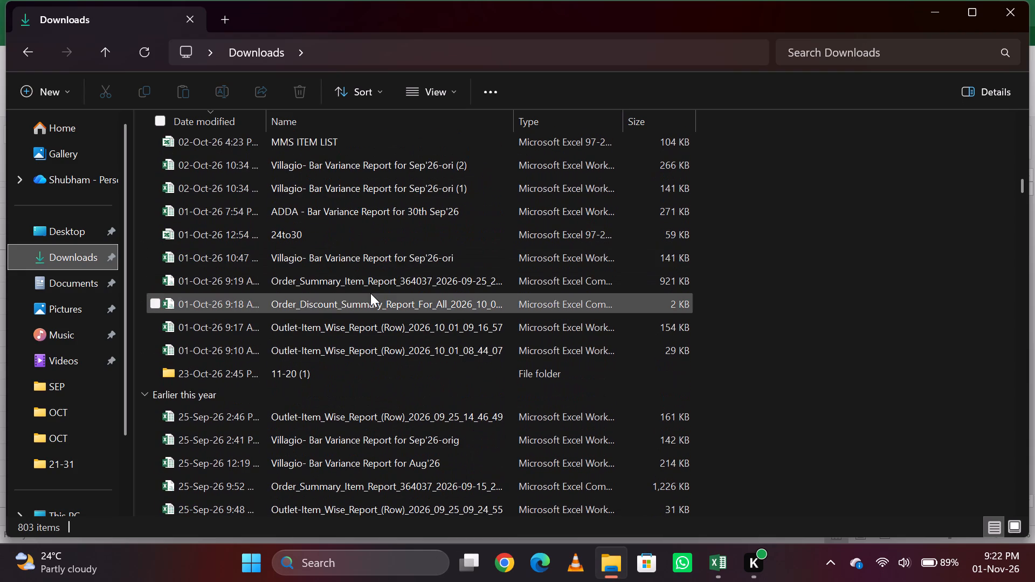
{"action": "scroll", "coordinate": [425, 269], "scroll_direction": "up", "scroll_amount": 2}
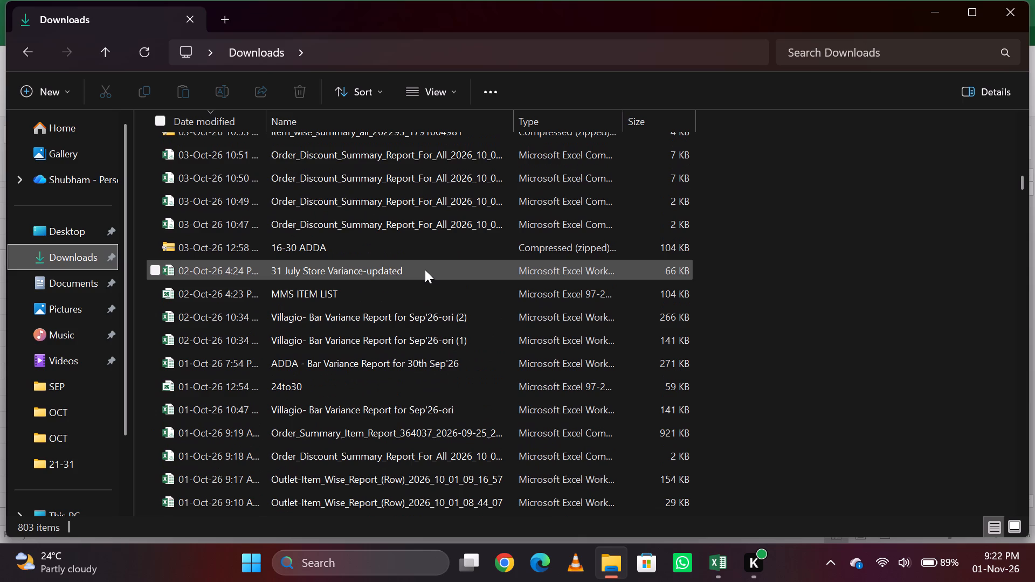